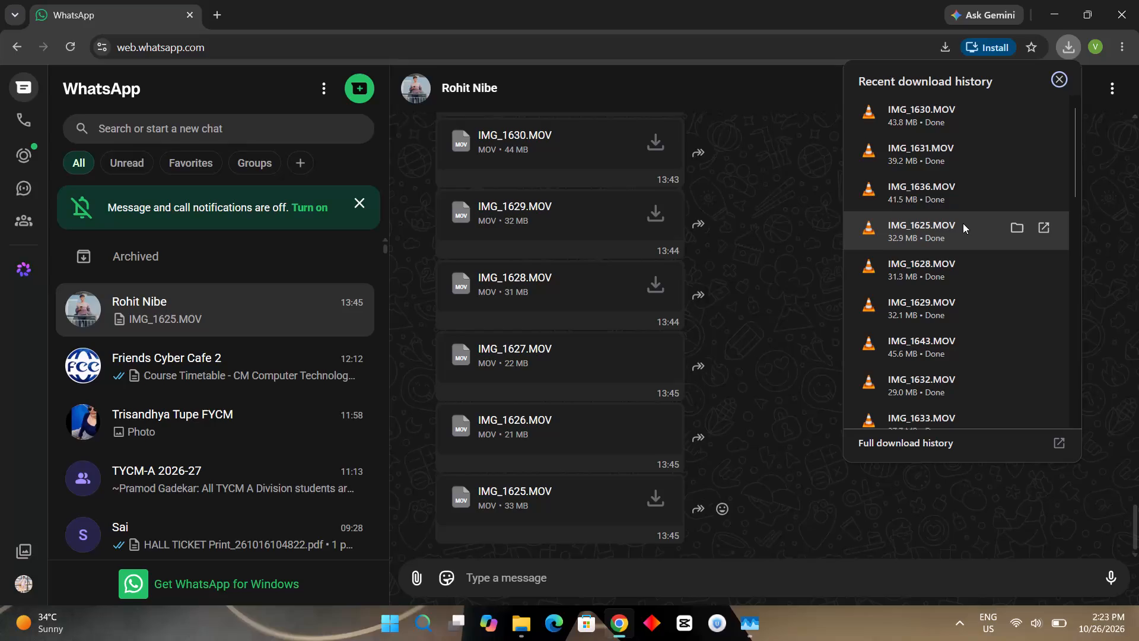
Review the recent download history to check which IMG-numbered MOV video files from the chat have been downloaded.
scroll(963, 223, down, 8)
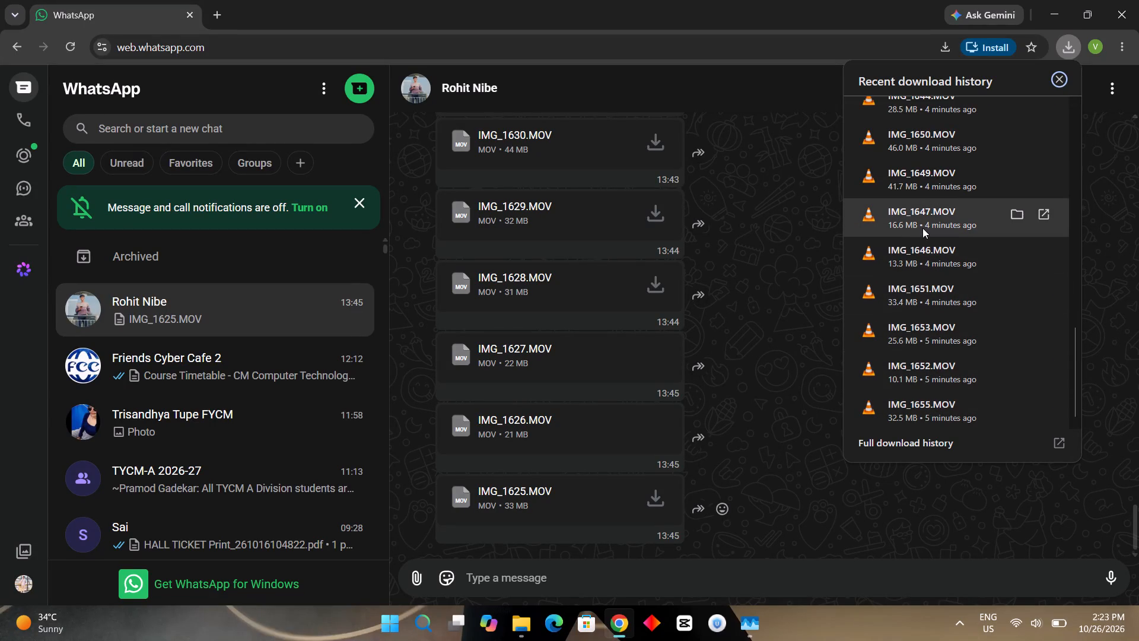
scroll(955, 104, up, 1)
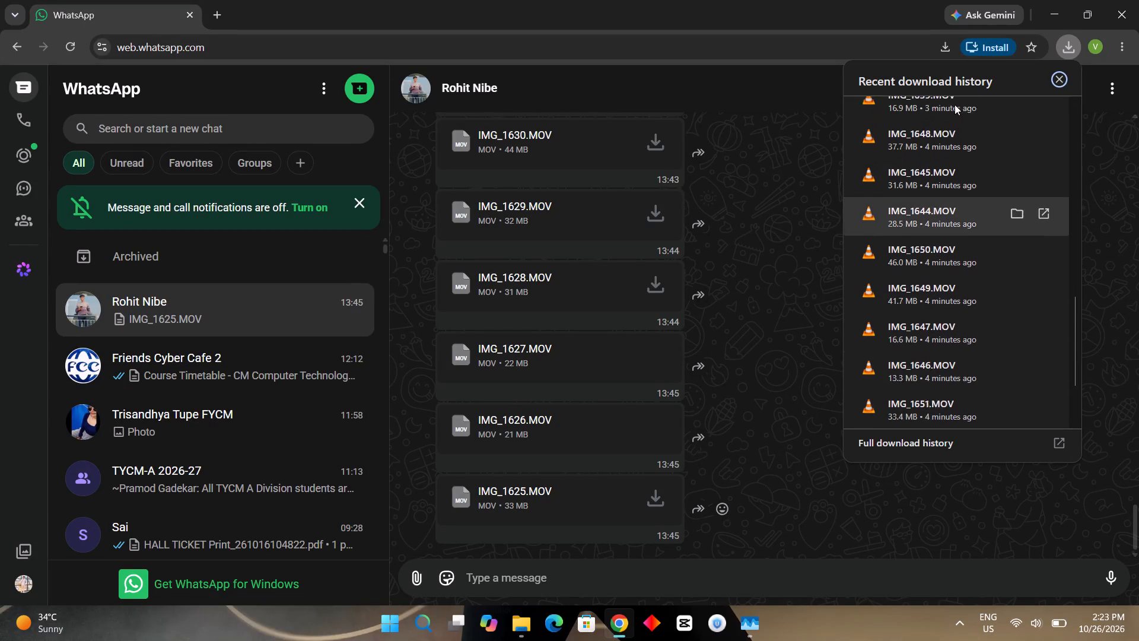
scroll(955, 104, up, 1)
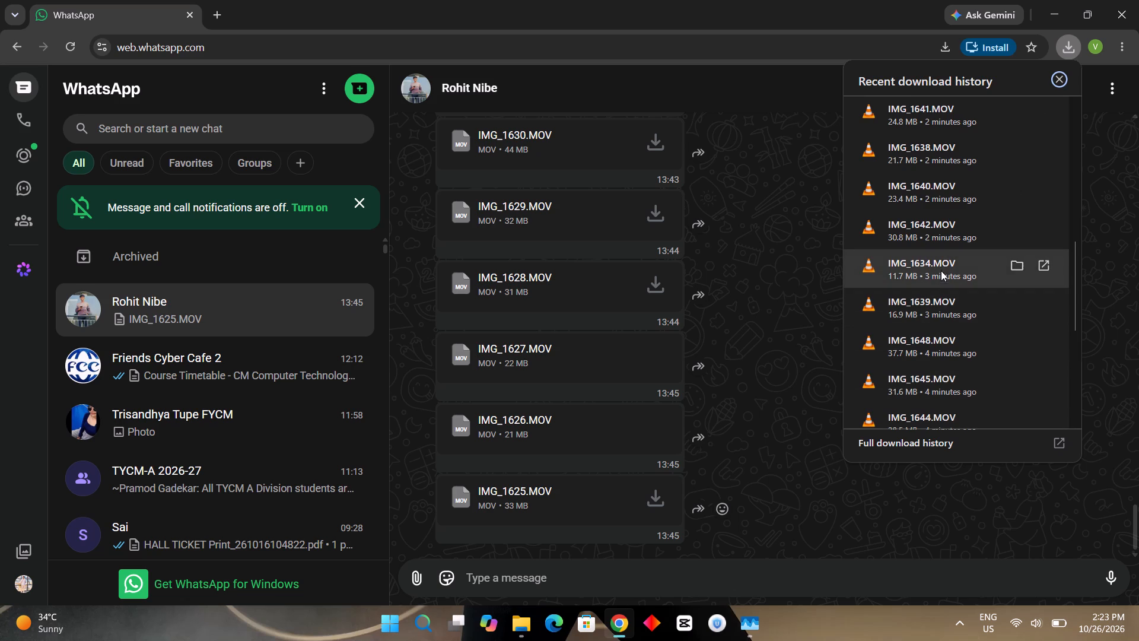
scroll(962, 151, up, 1)
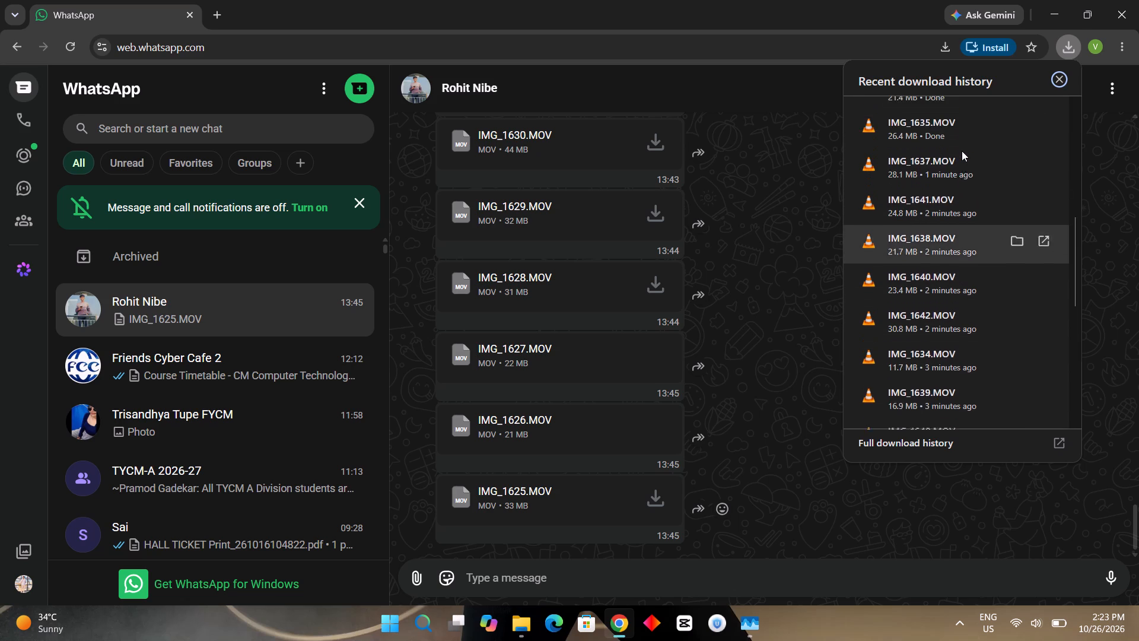
scroll(962, 151, up, 1)
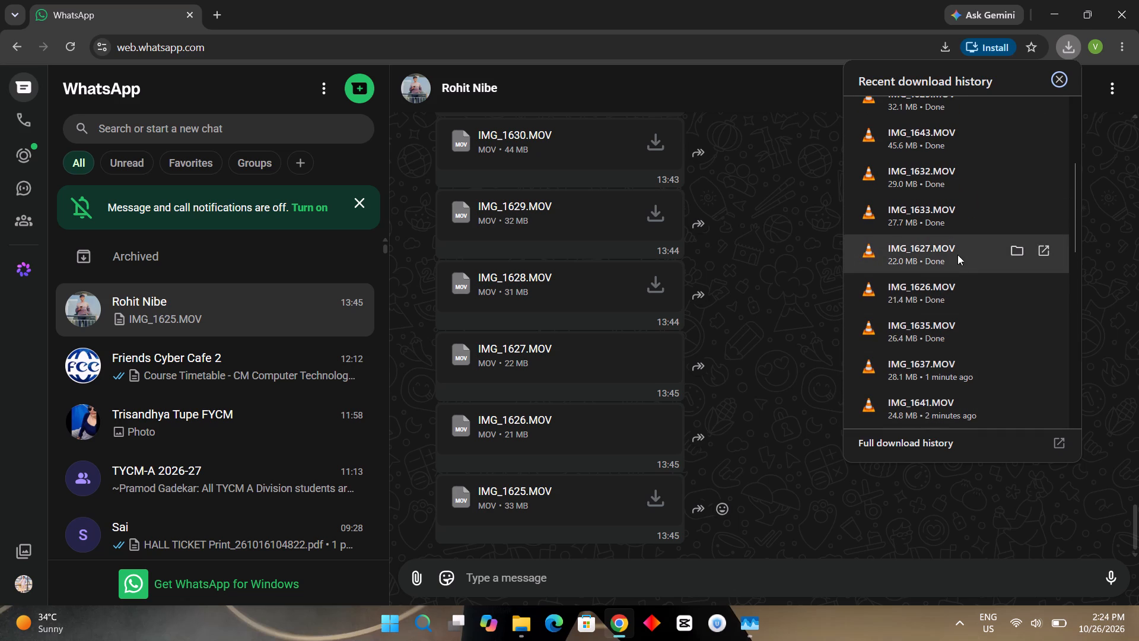
scroll(972, 140, up, 1)
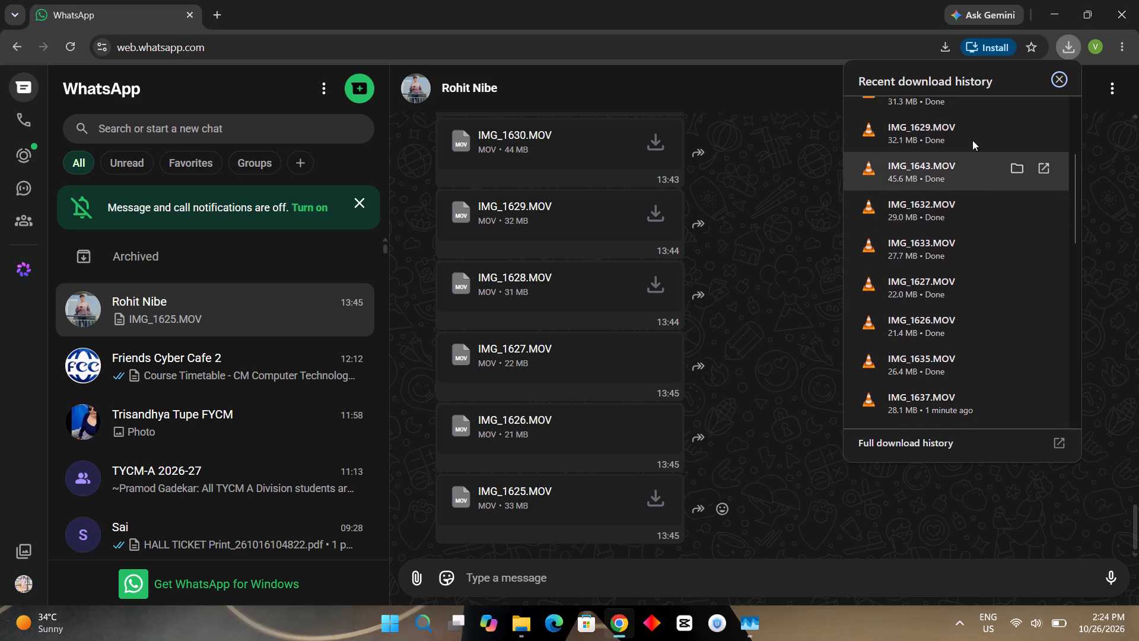
scroll(972, 140, up, 1)
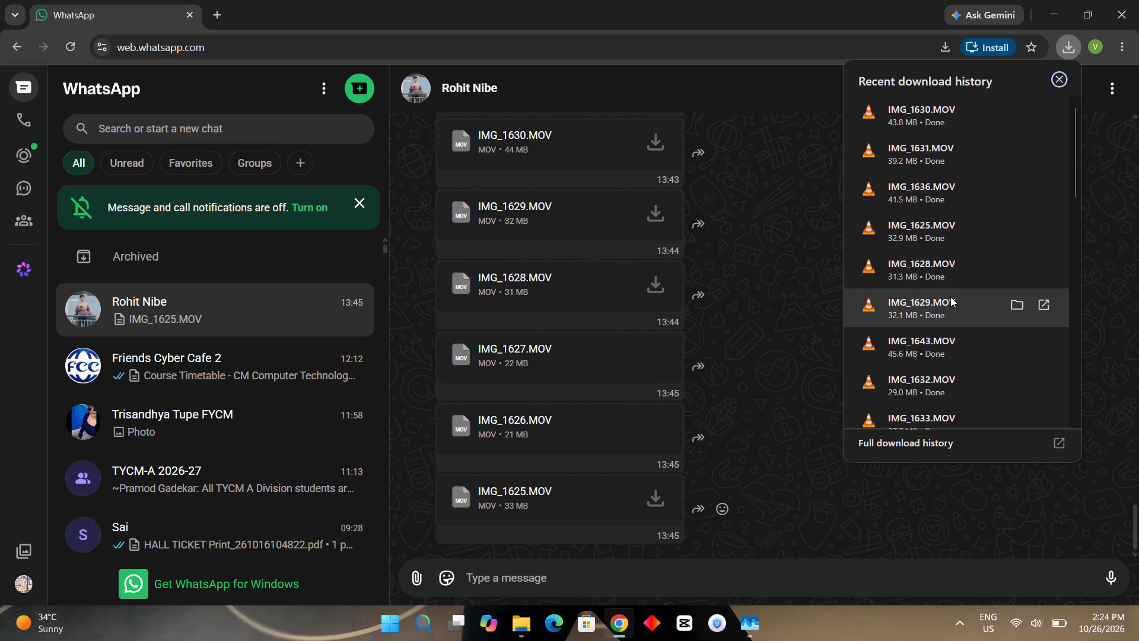
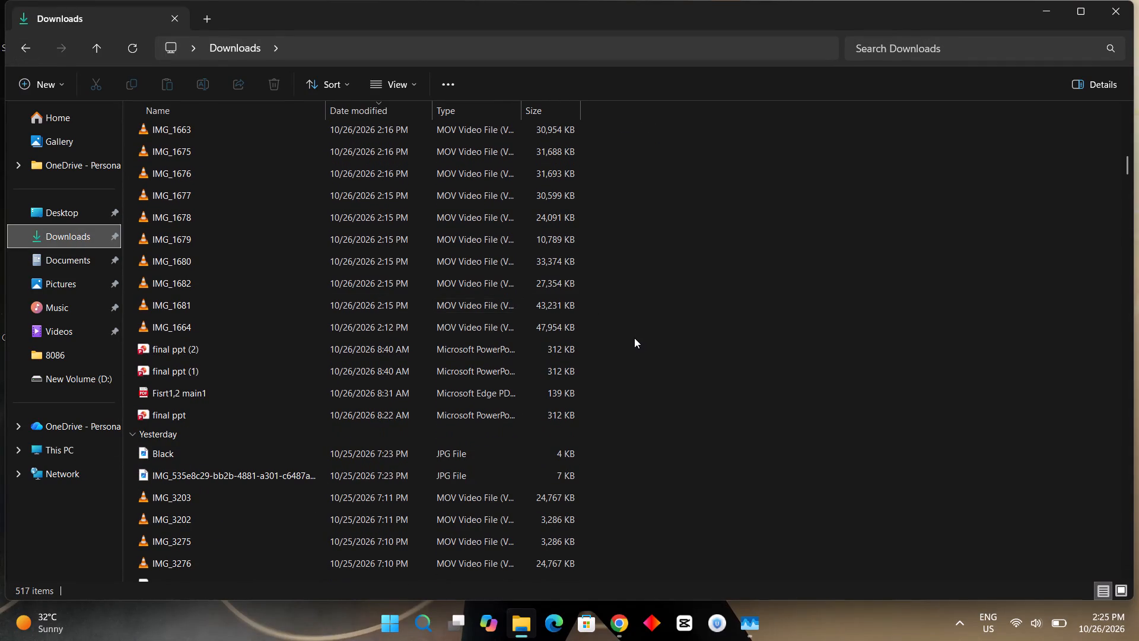
Check the combined properties of today's MOV videos in Downloads, from IMG_1630 through IMG_1664, and close the folder window.
drag(634, 338, 526, 69)
right_click(438, 224)
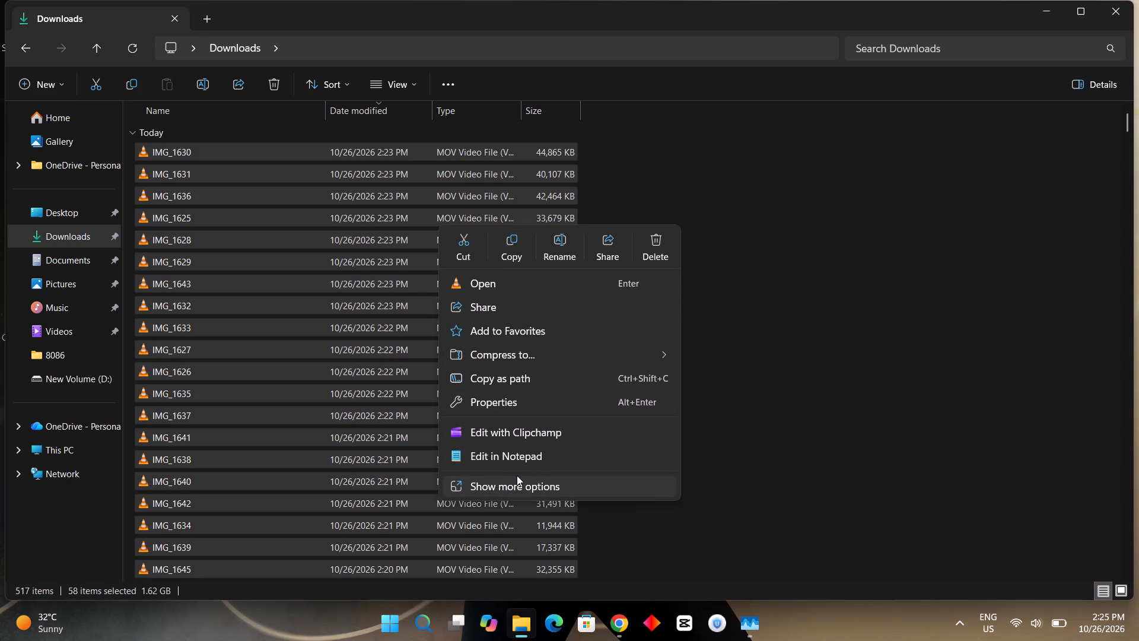
click(516, 475)
click(499, 566)
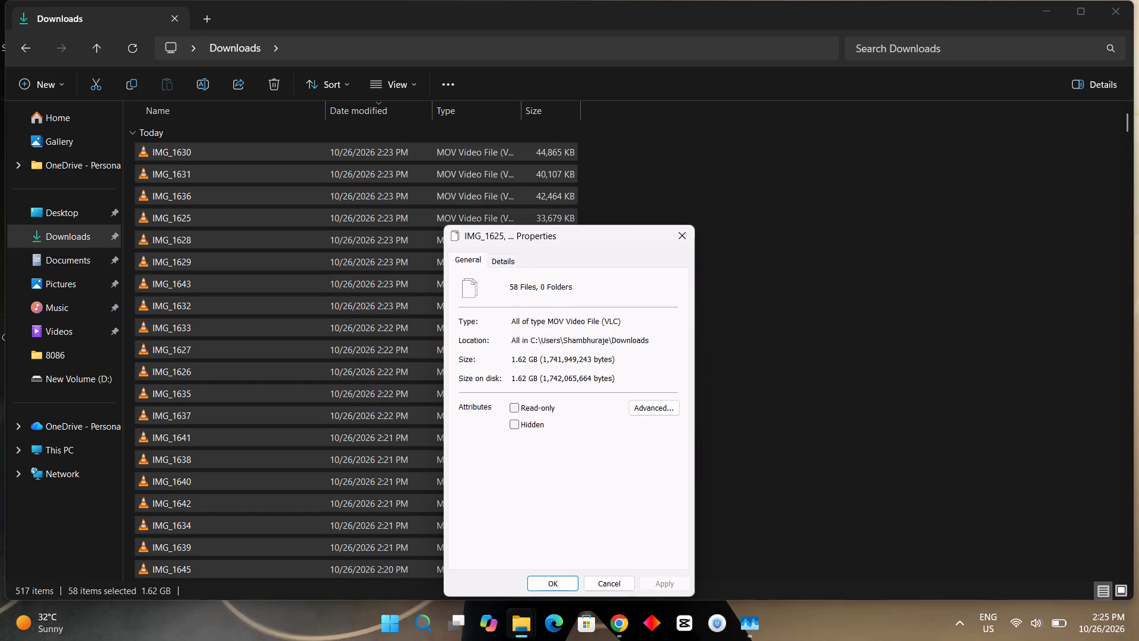
double_click(608, 281)
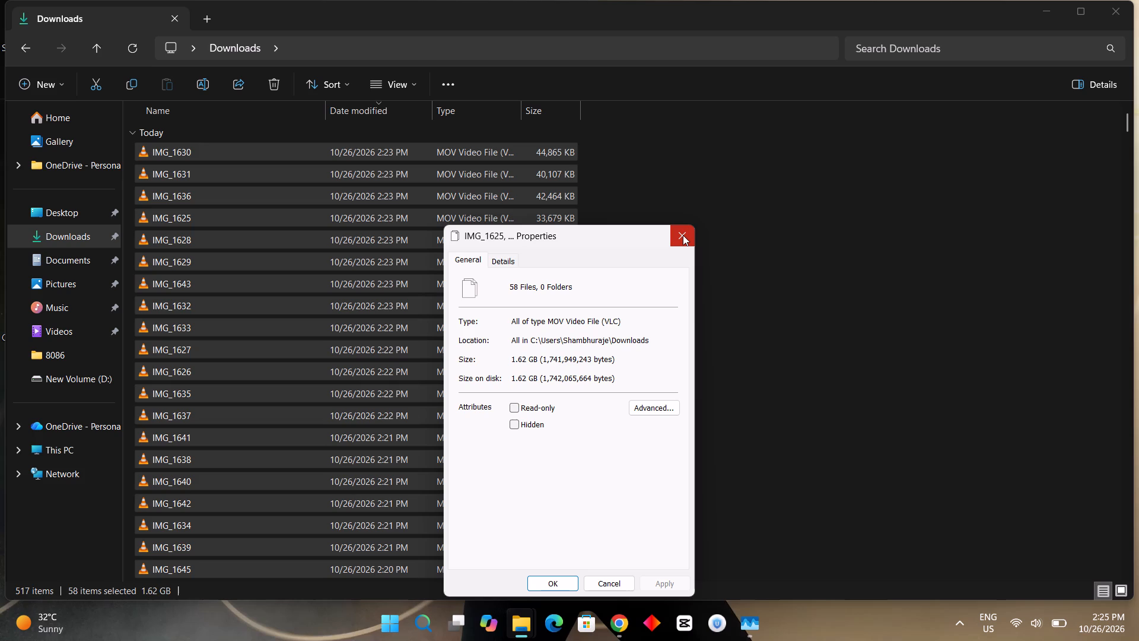
click(683, 234)
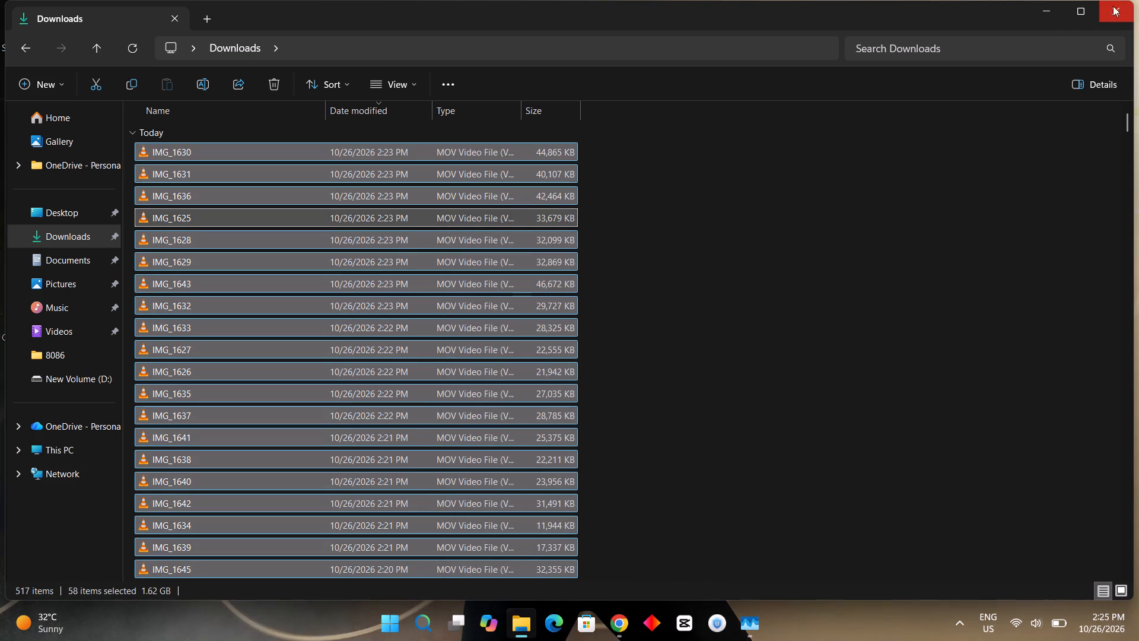
click(1109, 15)
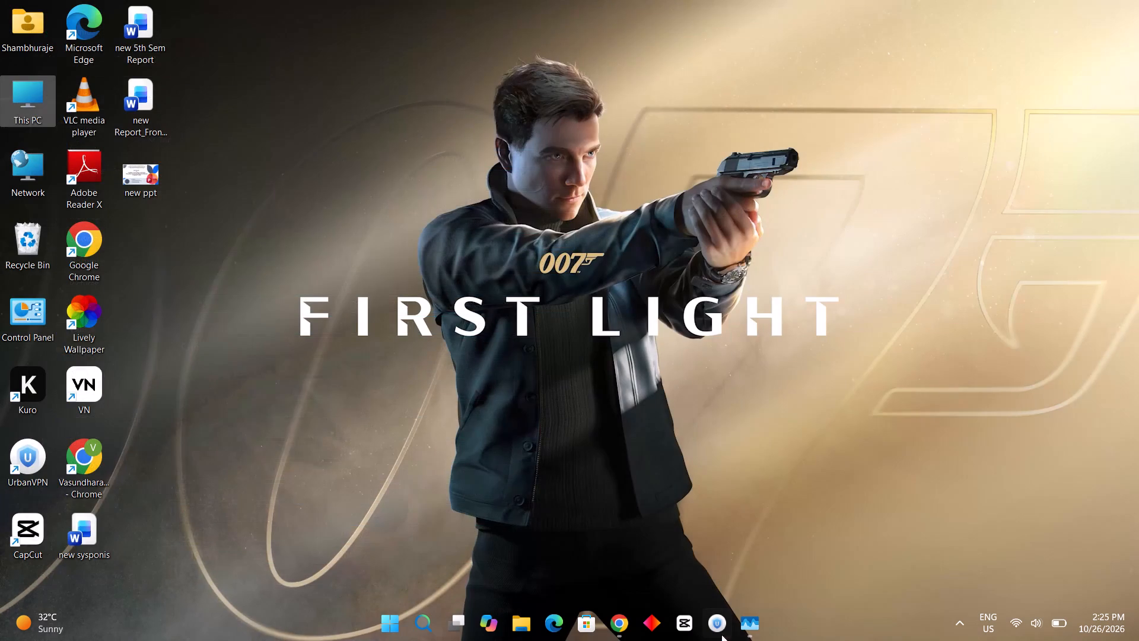
Open UrbanVPN and continue with the free version.
click(716, 625)
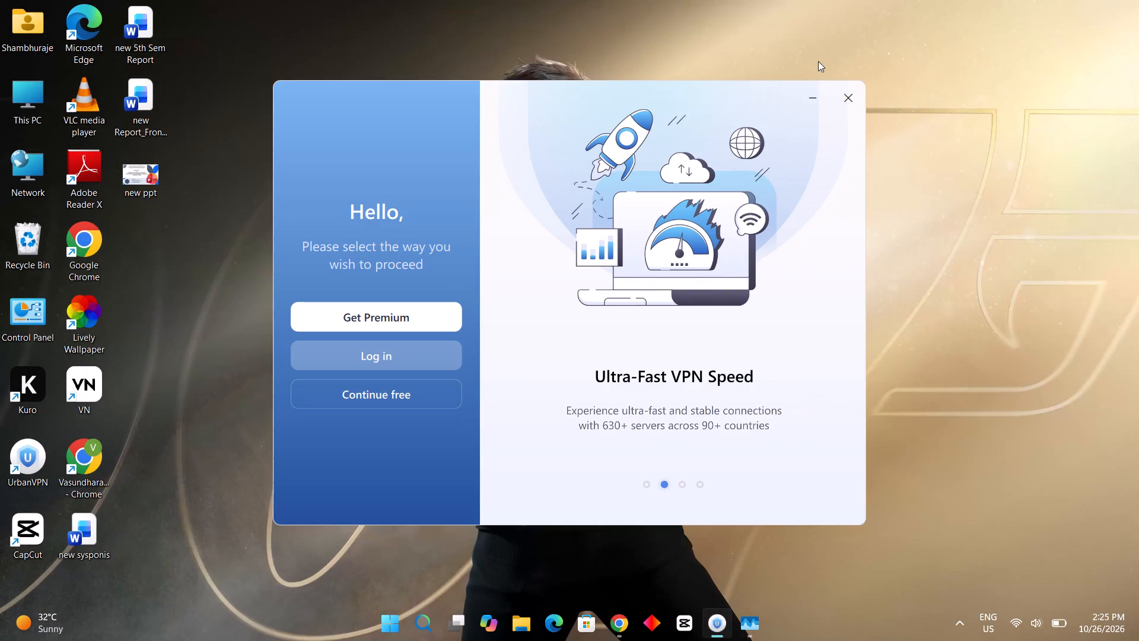
click(438, 391)
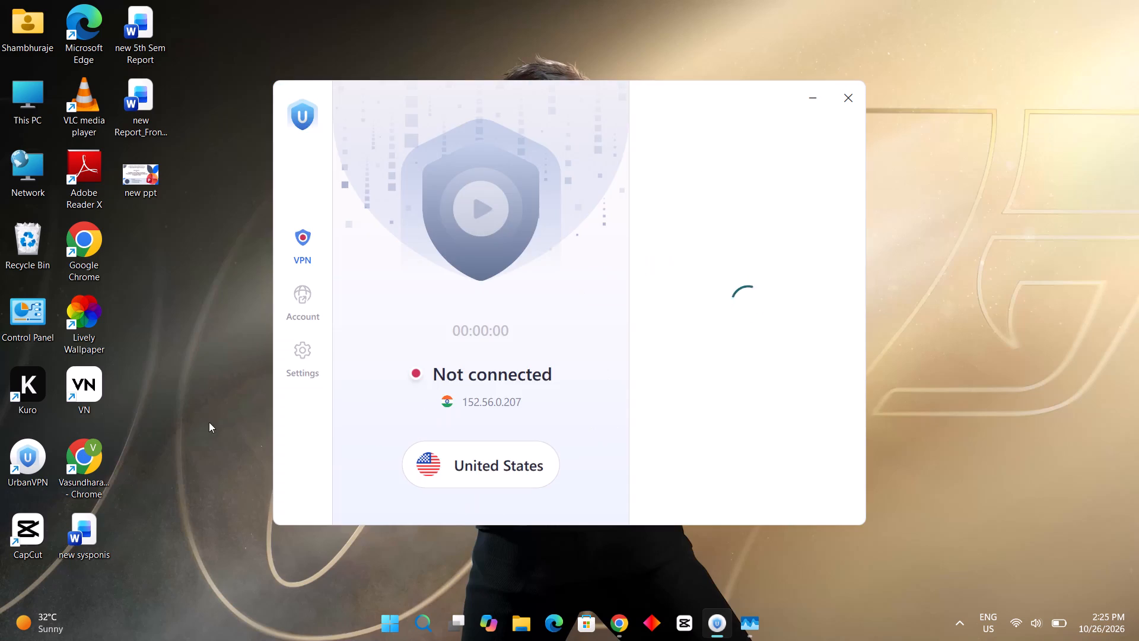
click(473, 418)
Launch the Kuro app from the desktop.
double_click(34, 385)
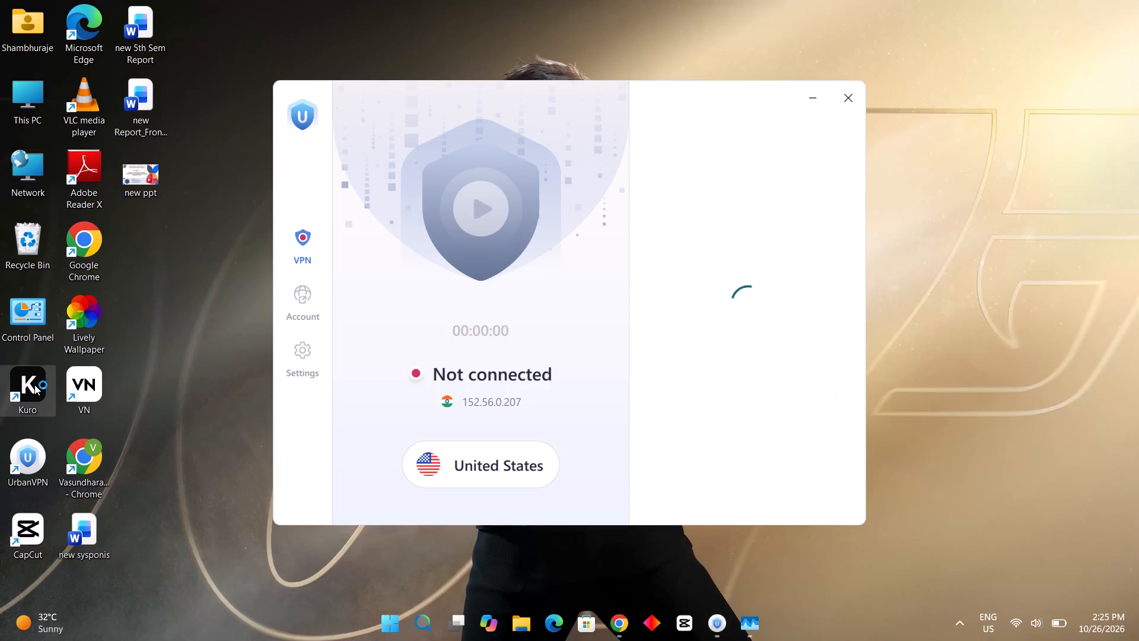
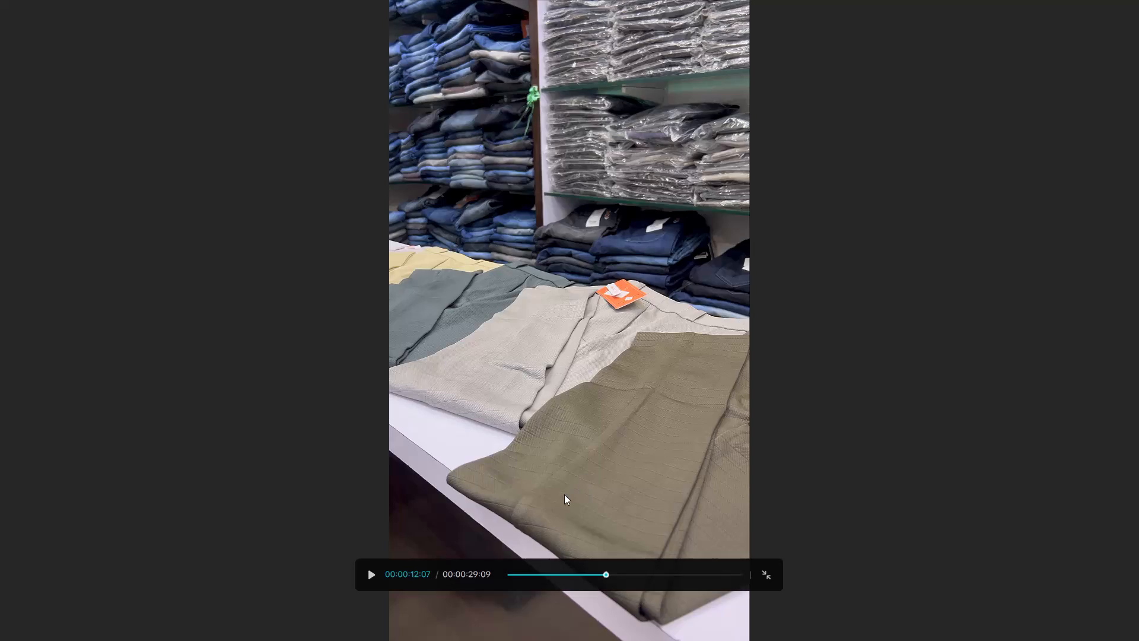
Replay the menswear shop video from 00:00:00:00 in the full-screen preview, pause it and leave full screen.
drag(537, 575, 467, 569)
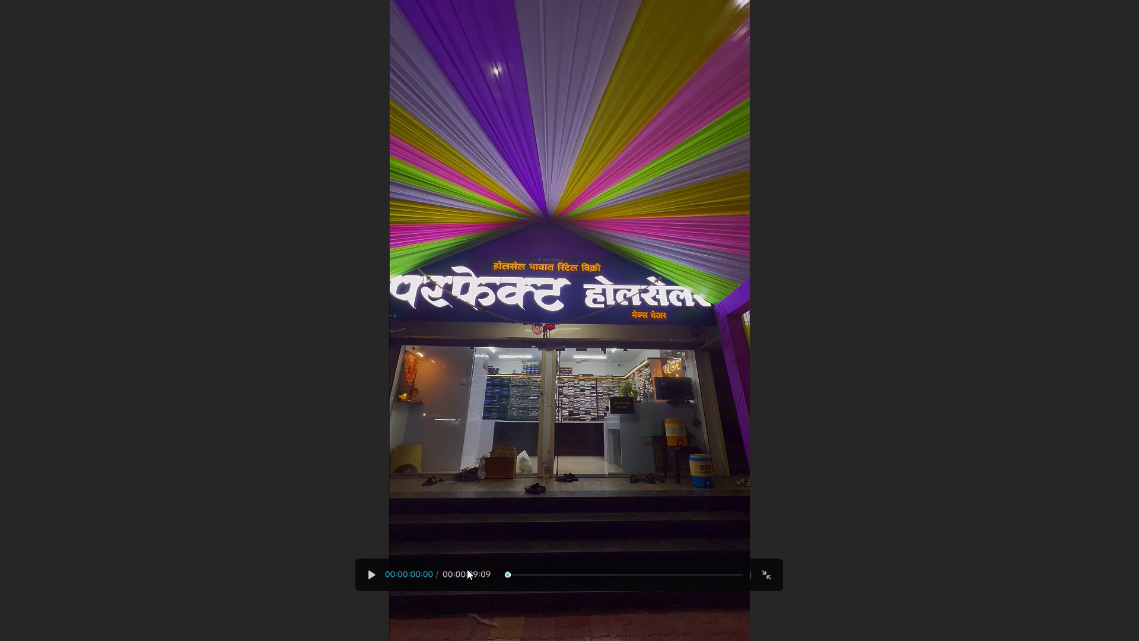
key(space)
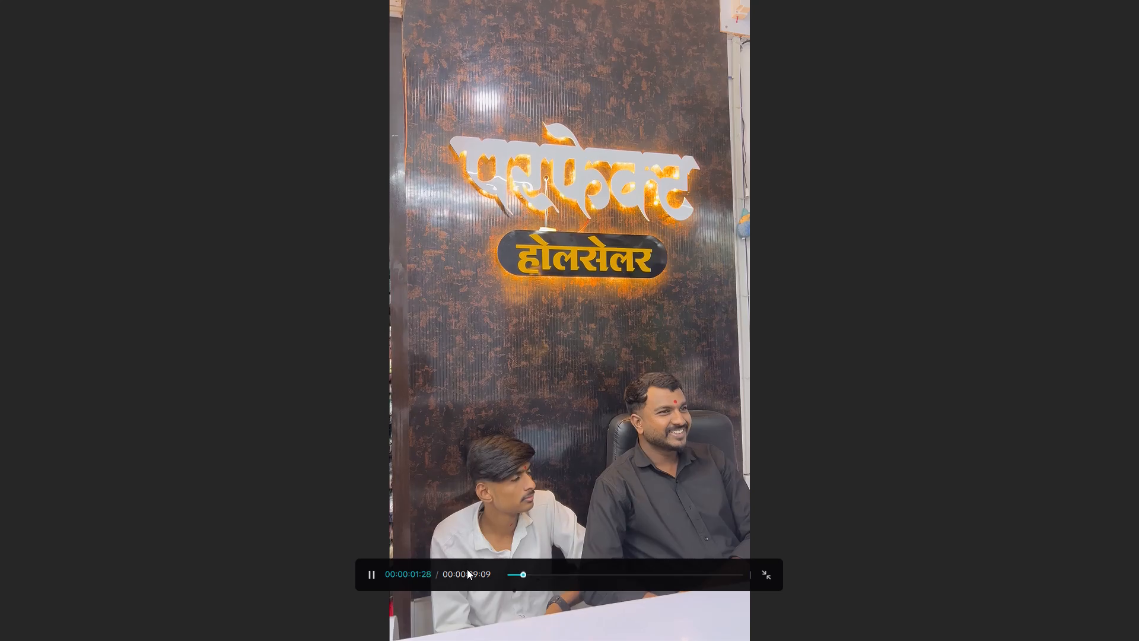
click(467, 569)
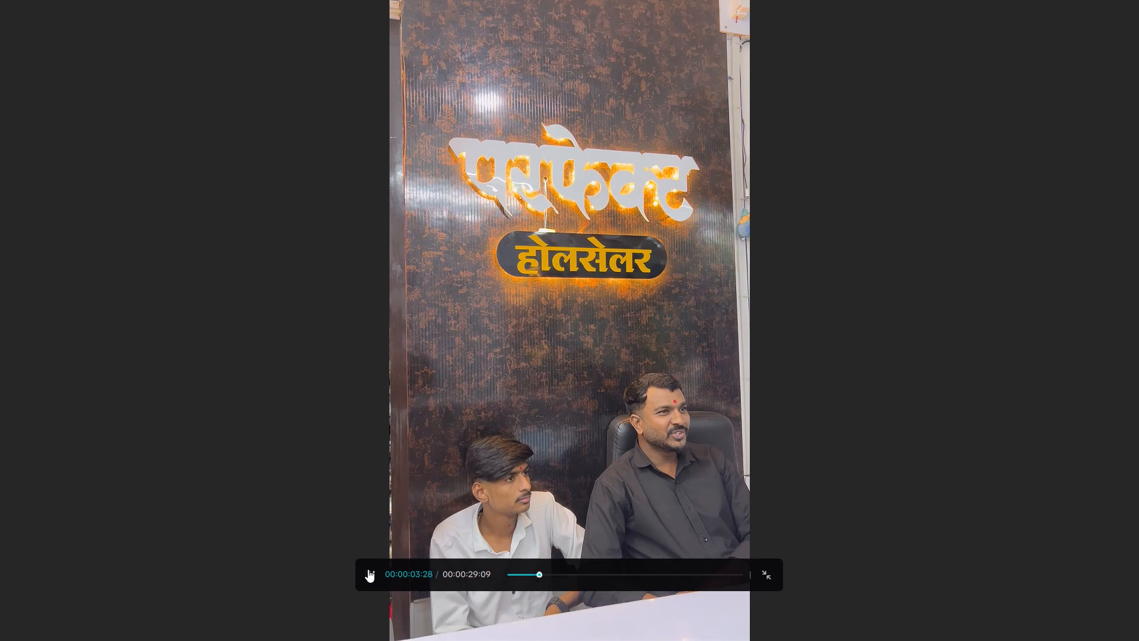
click(371, 572)
click(760, 566)
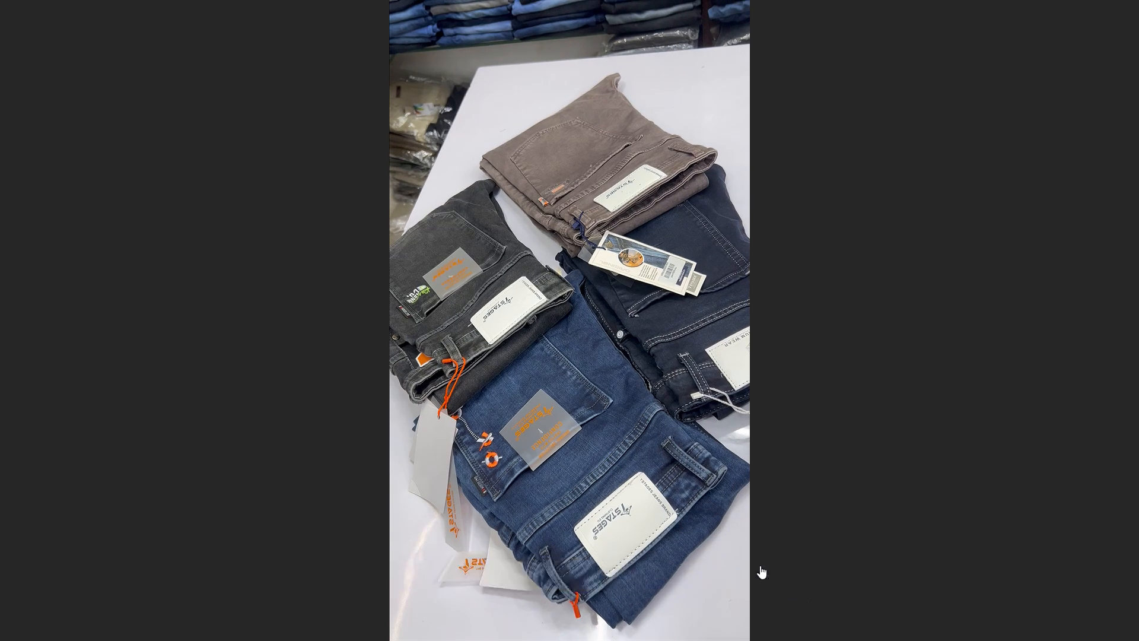
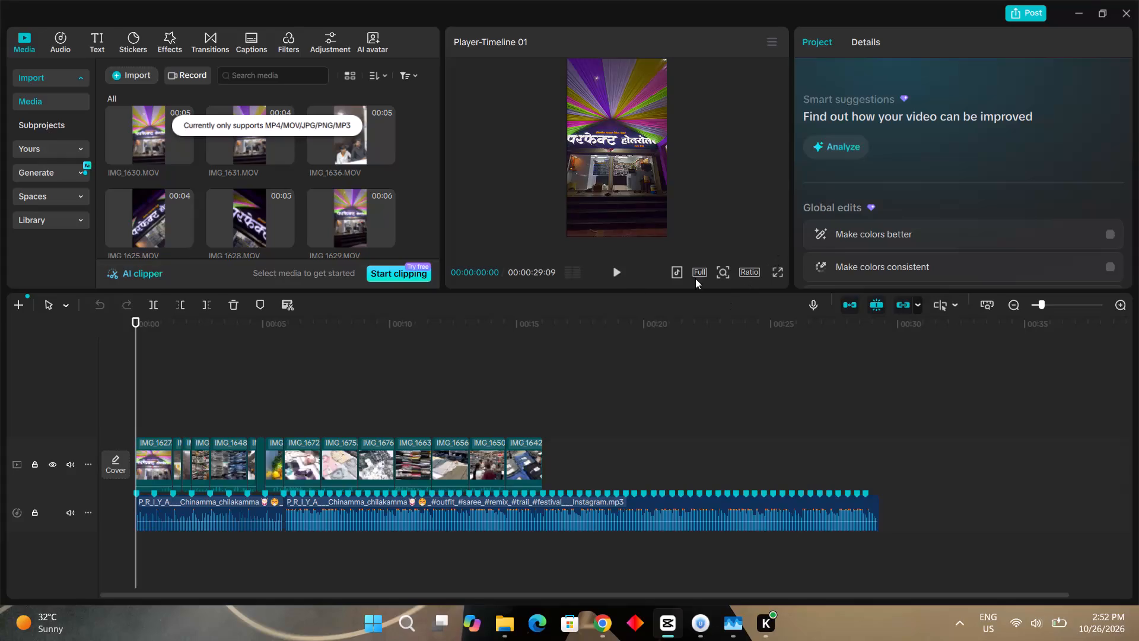
Play the shop video in the full-screen preview, rewatch the striped and checked shirt shots from about 00:00:07, and leave full screen.
click(779, 271)
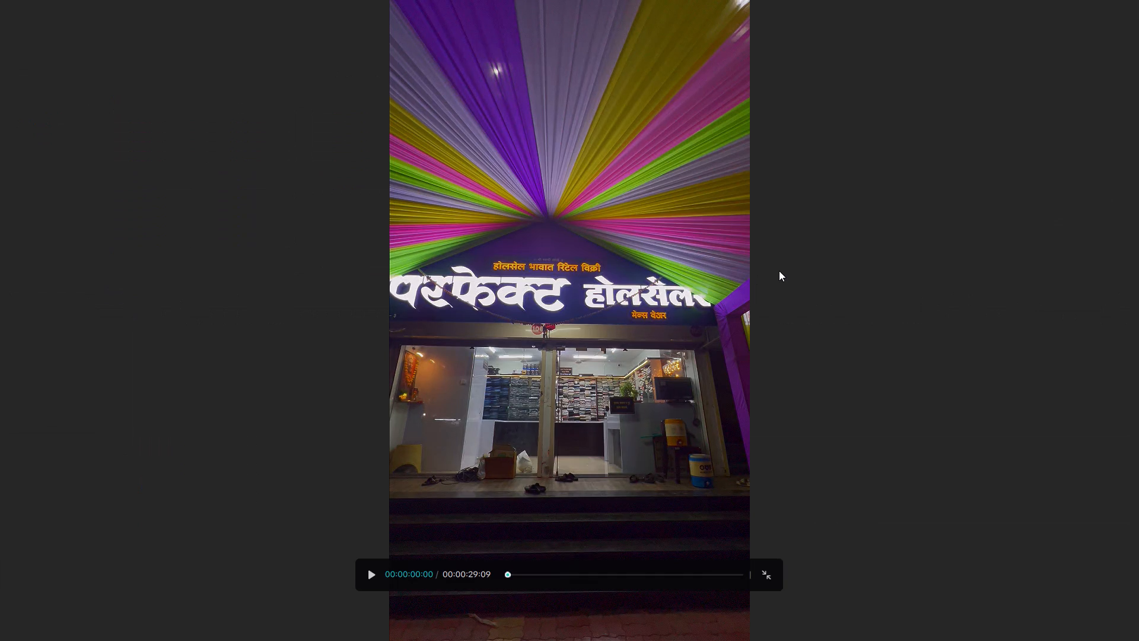
key(space)
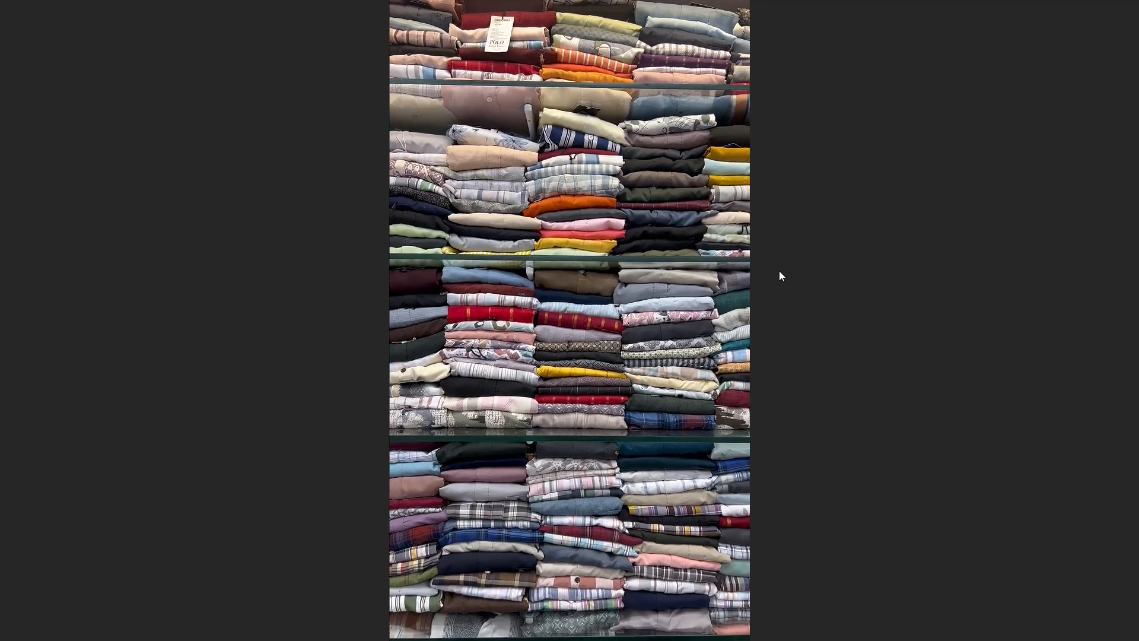
key(space)
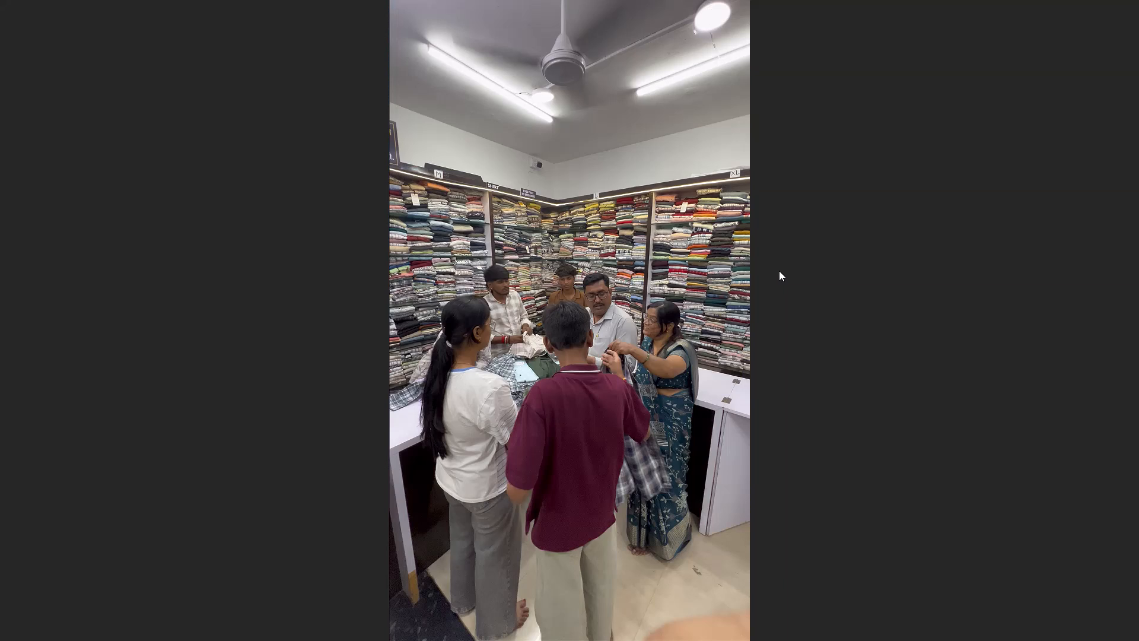
click(589, 430)
drag(581, 577, 560, 579)
key(space)
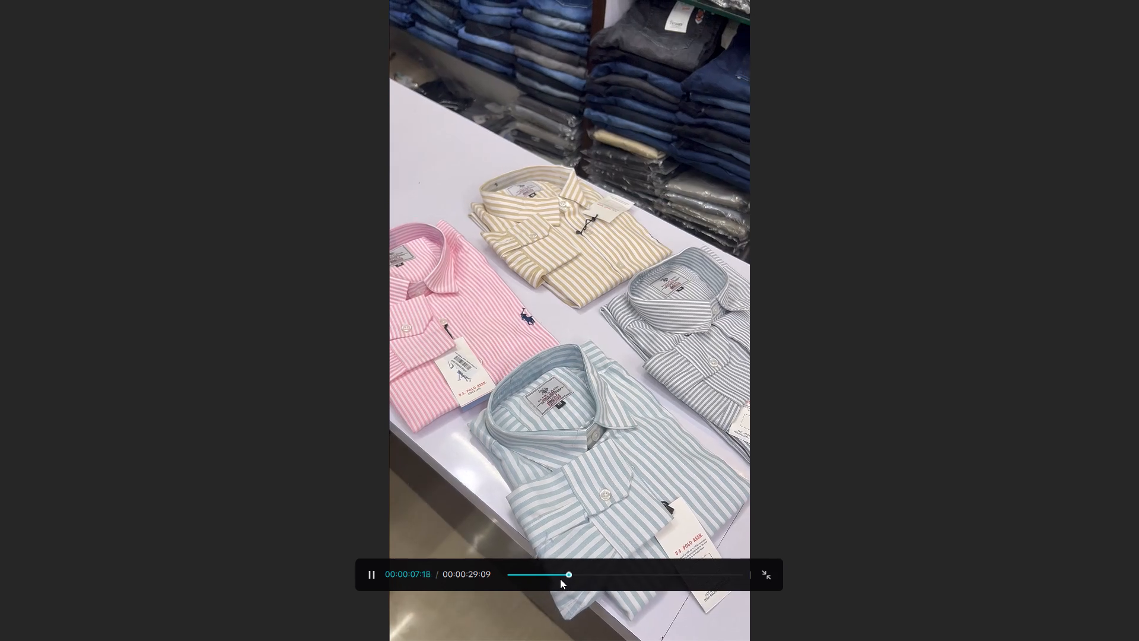
key(space)
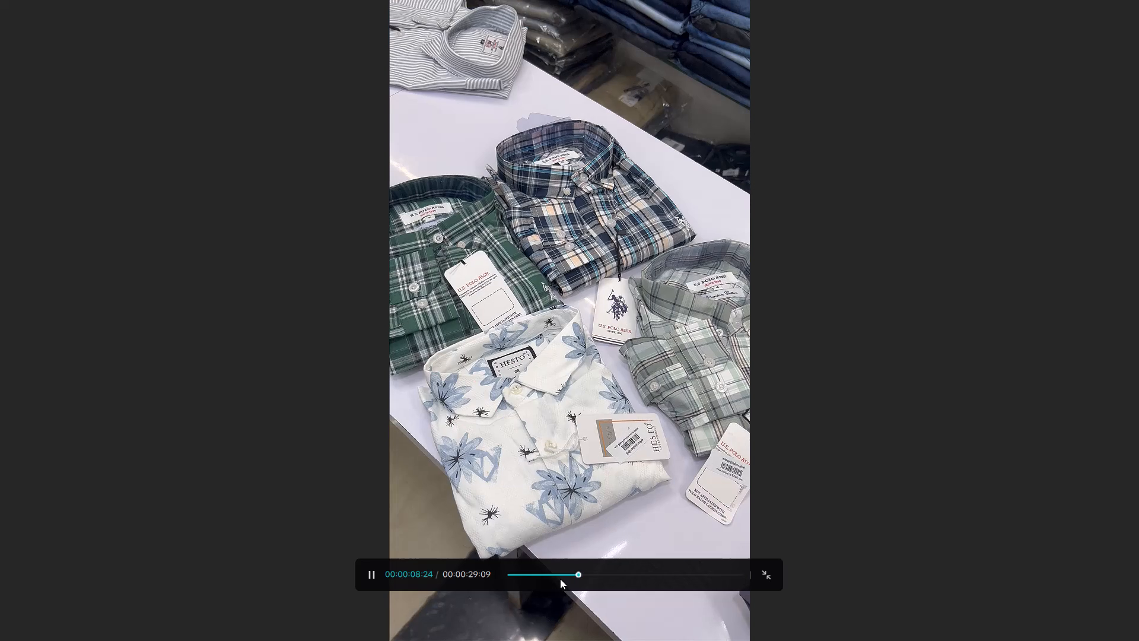
click(765, 575)
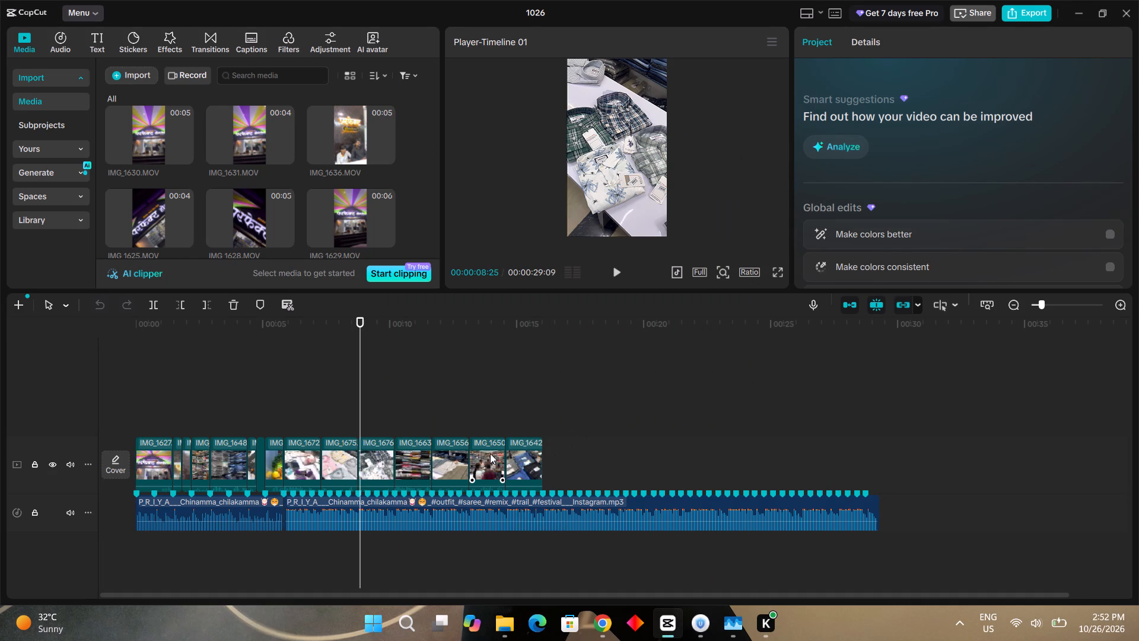
Move the IMG_1650 customer clip on the main track to between IMG_1675 and IMG_1676.
drag(490, 453, 381, 418)
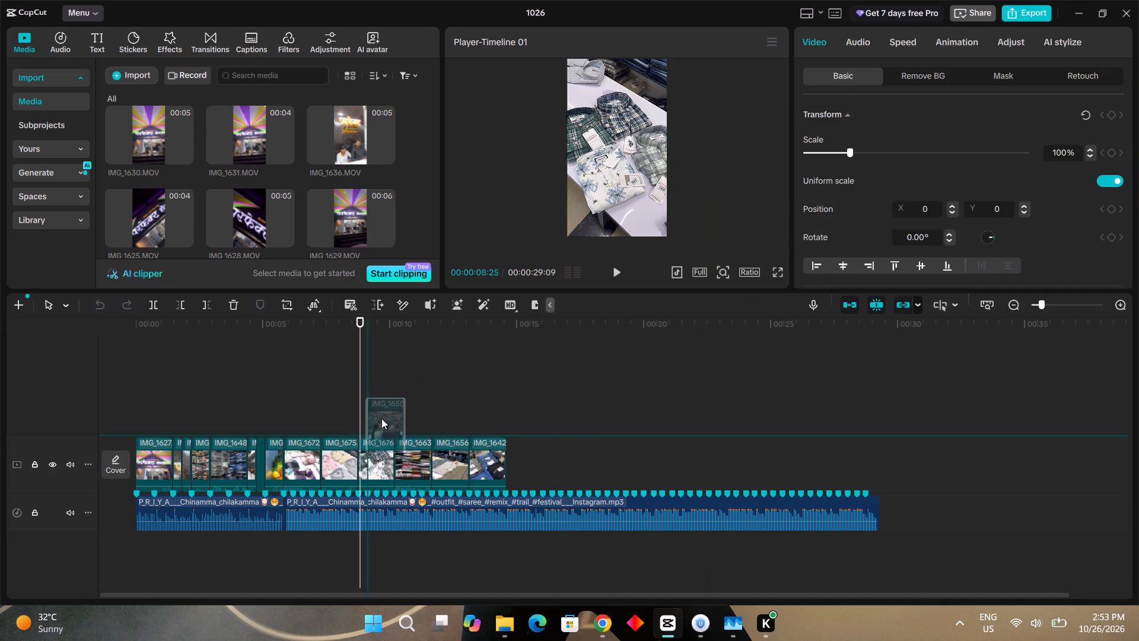
drag(381, 418, 377, 449)
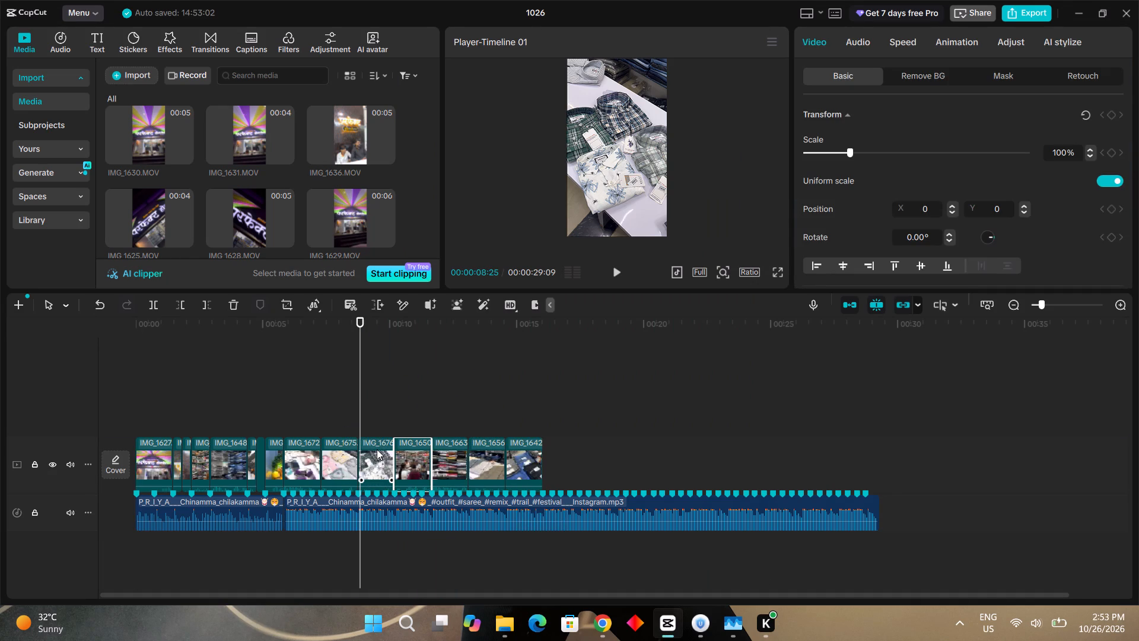
drag(410, 453, 371, 450)
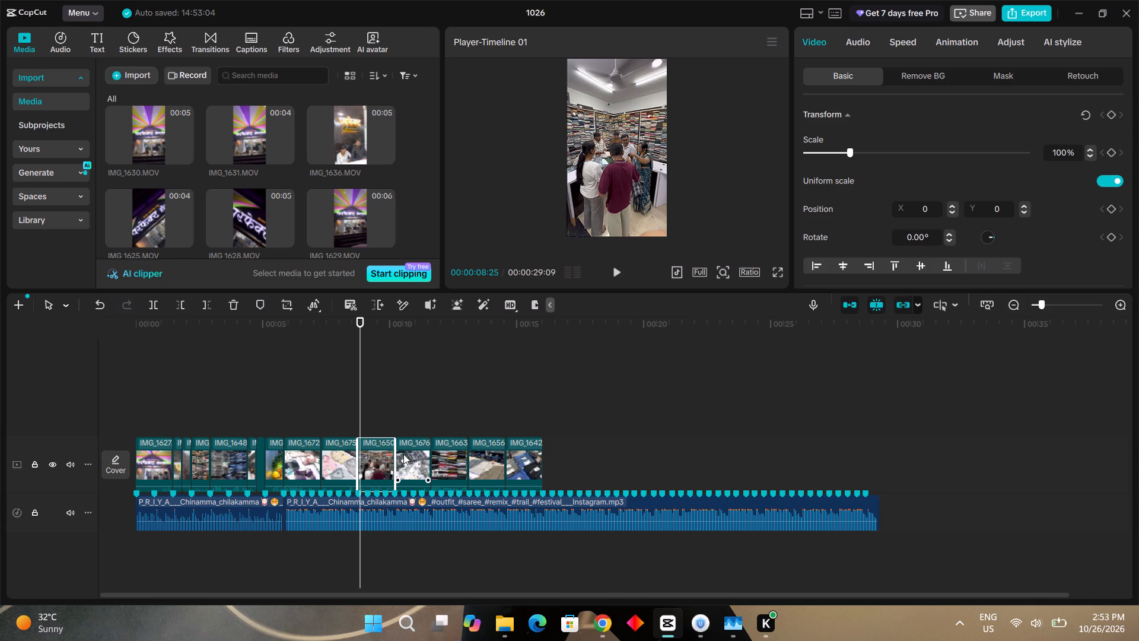
Move the IMG_1676 shirts clip on the main track to between IMG_1656 and IMG_1642.
drag(406, 455, 479, 442)
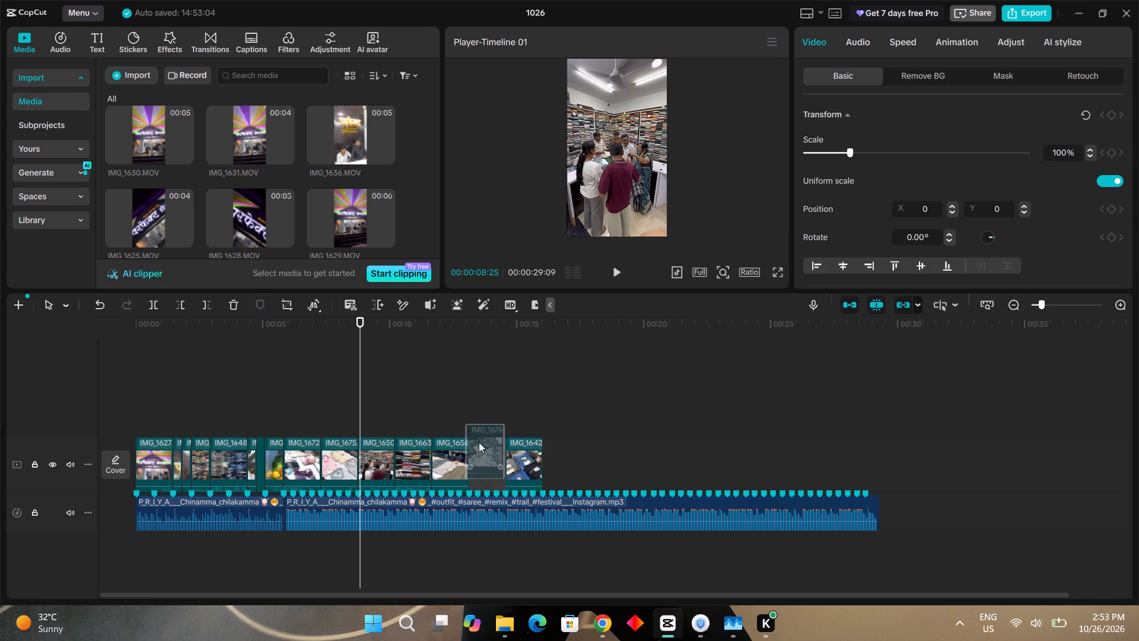
drag(479, 442, 479, 444)
Review the reordered sequence in full screen from 00:00:00:00 through the end of the last clip, and leave full screen.
drag(361, 372, 182, 374)
click(182, 374)
ctrl+scroll(182, 374, up, 8)
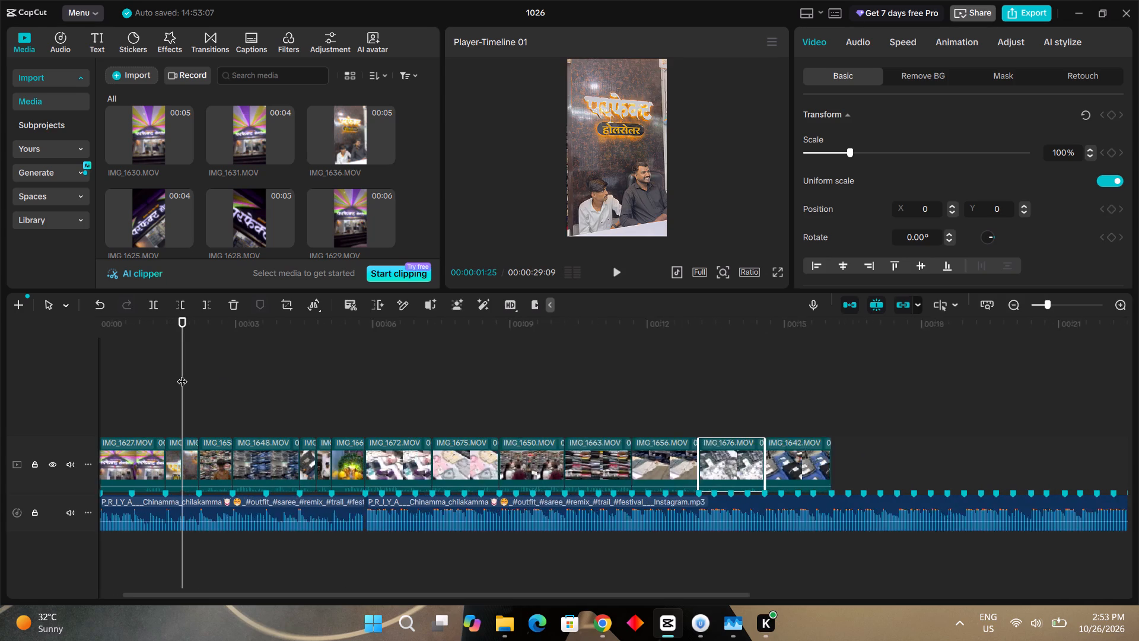
ctrl+scroll(182, 374, up, 2)
drag(192, 386, 180, 384)
drag(180, 384, 0, 370)
click(777, 274)
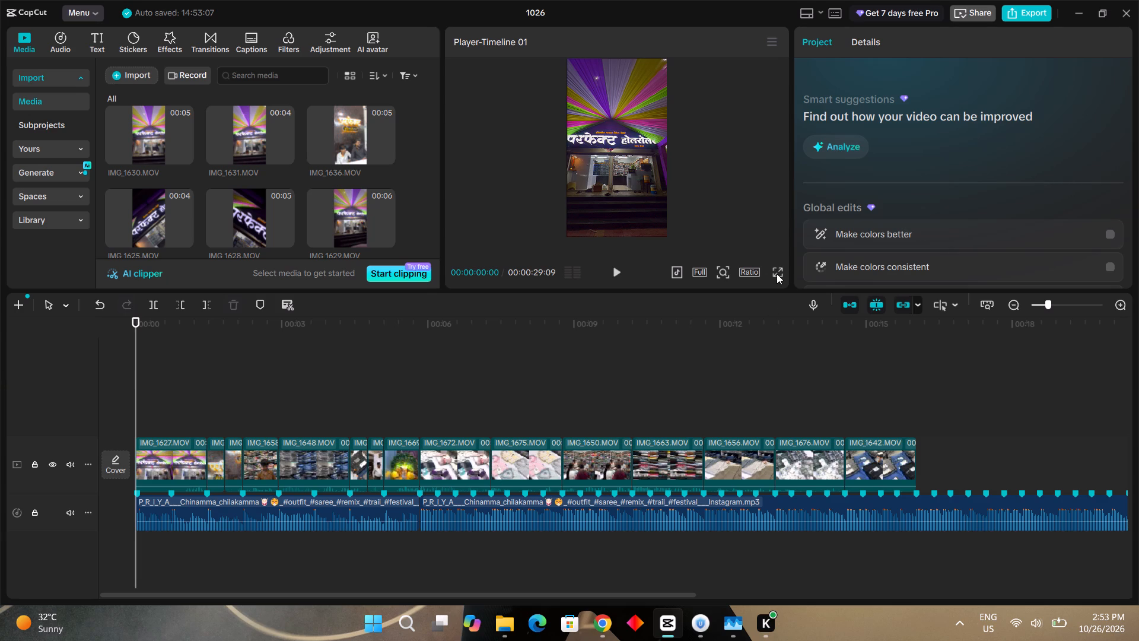
key(space)
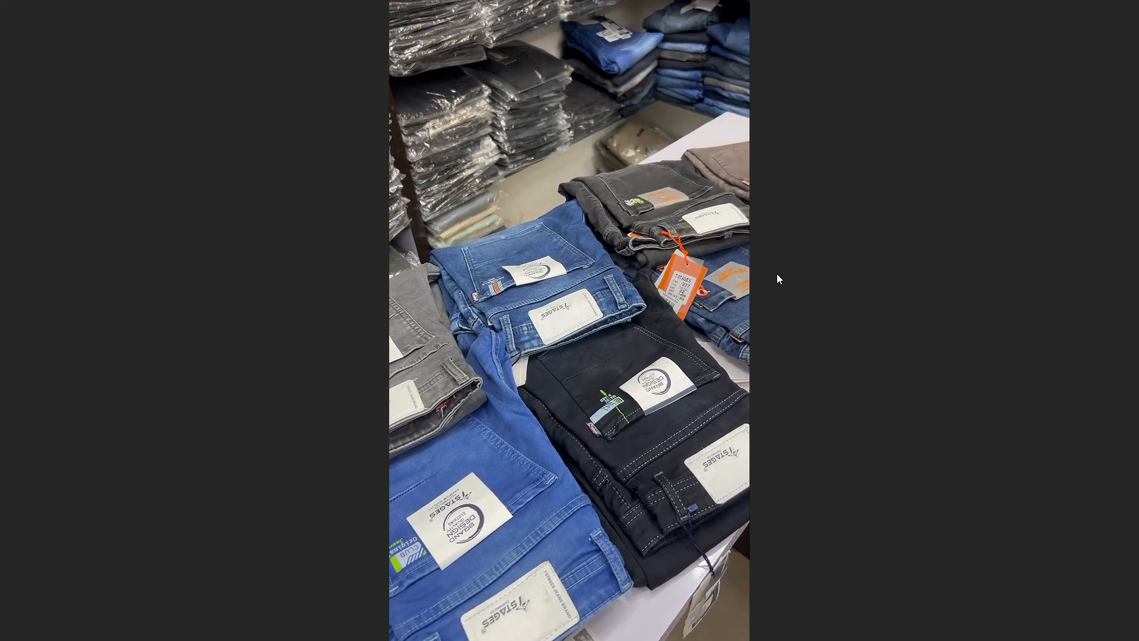
key(space)
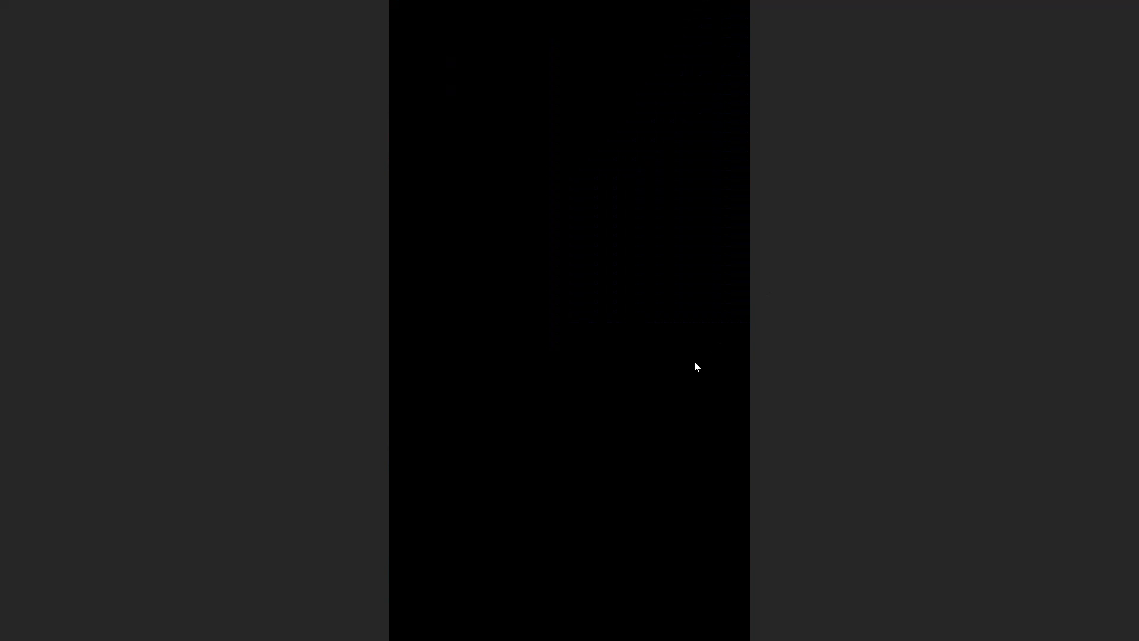
click(694, 361)
click(767, 568)
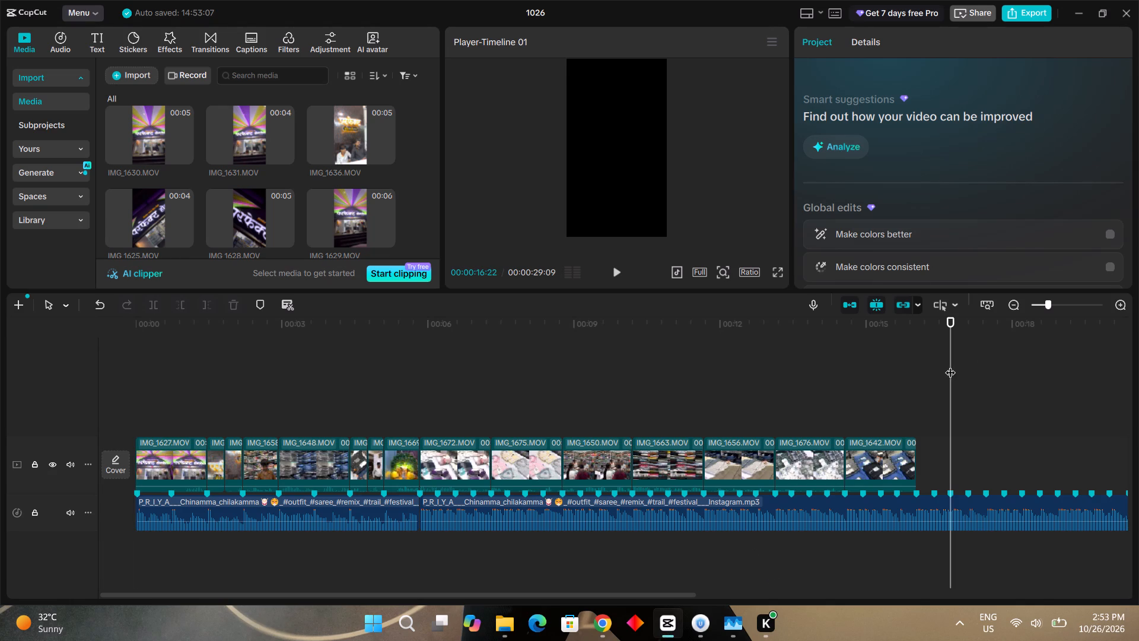
Preview IMG_1664.MOV and IMG_1682.MOV, and add IMG_1682.MOV to the main track at 00:00:16:01, directly after IMG_1642.
drag(949, 366, 918, 367)
scroll(335, 204, down, 2)
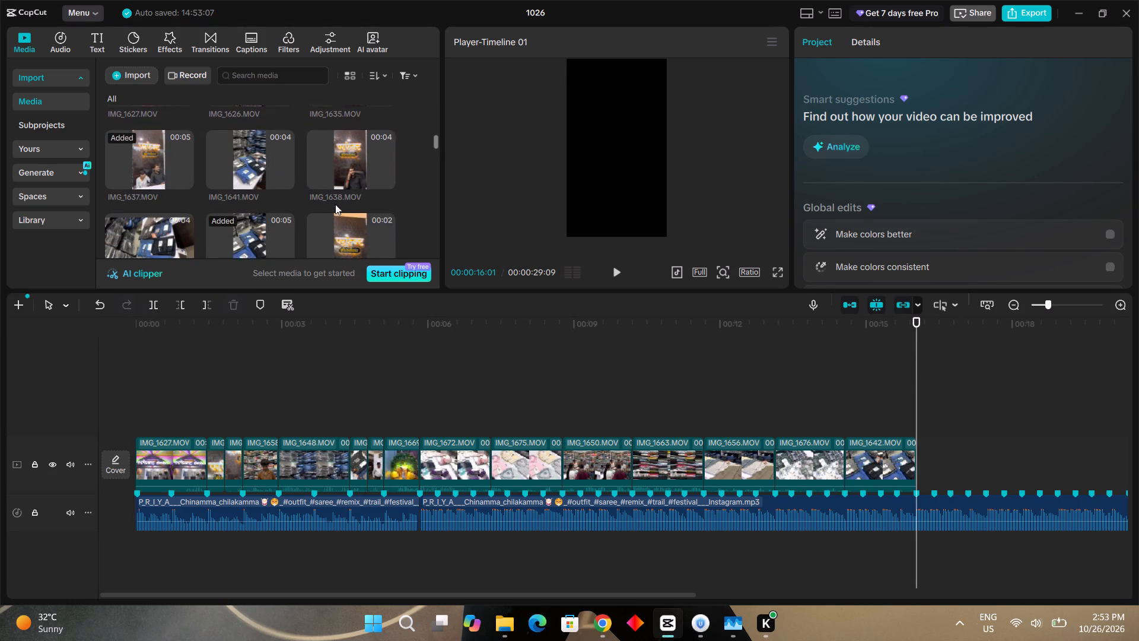
scroll(335, 204, down, 1)
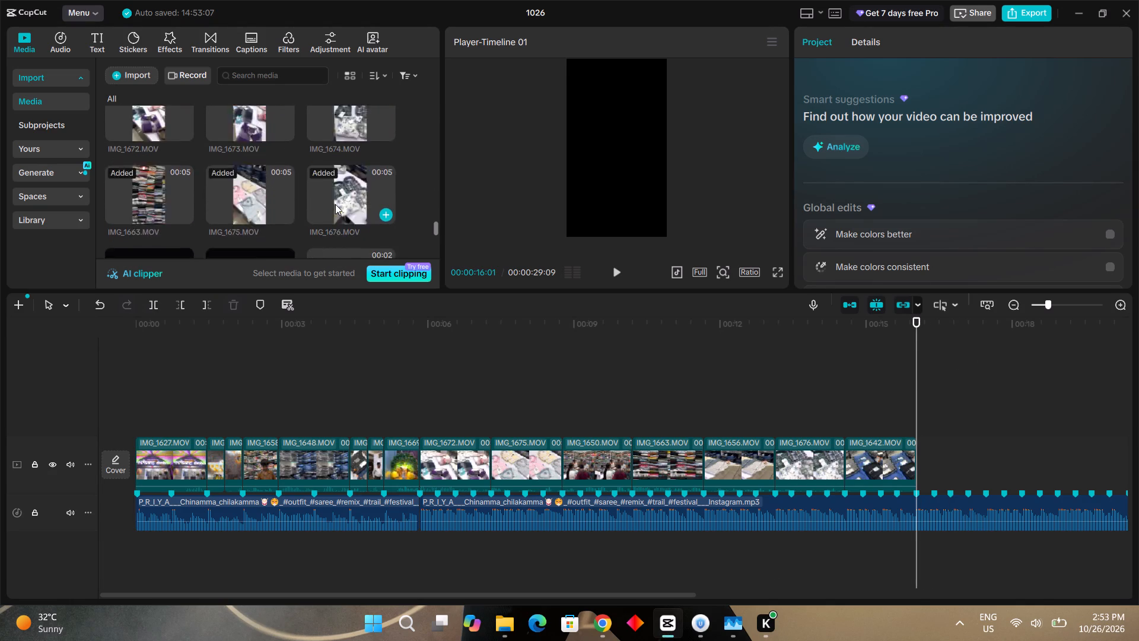
scroll(335, 204, down, 1)
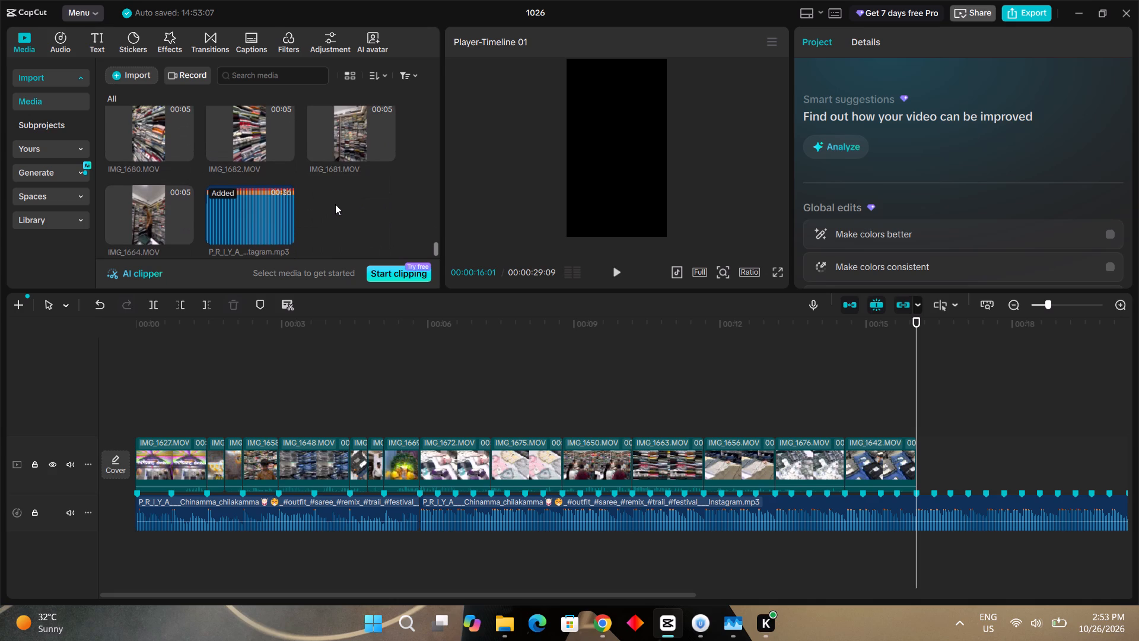
double_click(158, 212)
scroll(329, 194, up, 1)
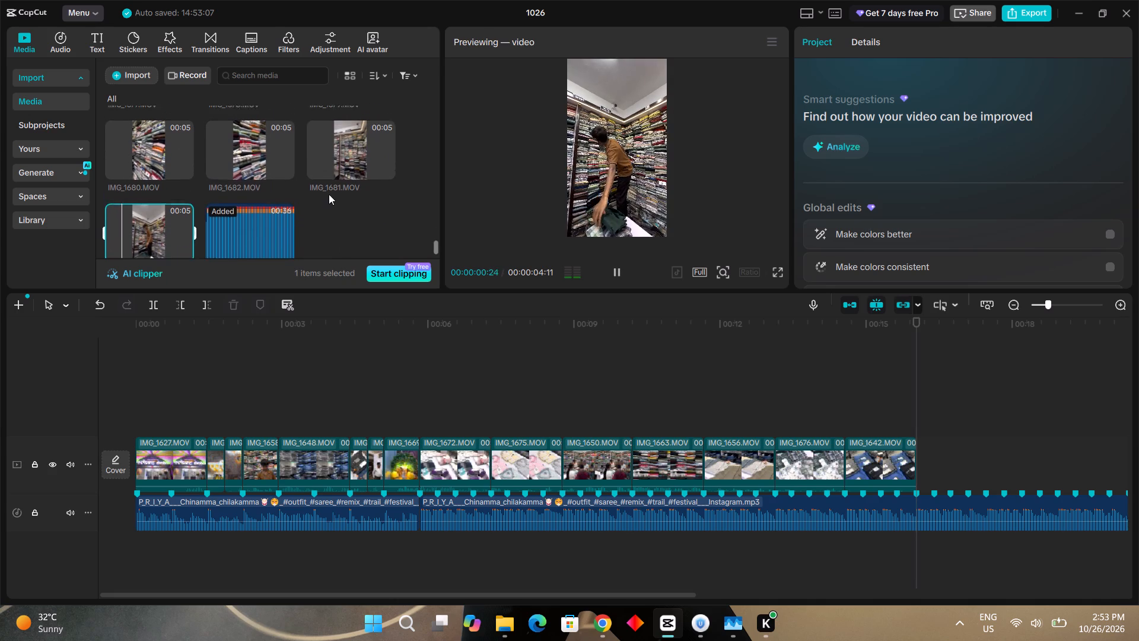
scroll(329, 194, up, 1)
double_click(256, 201)
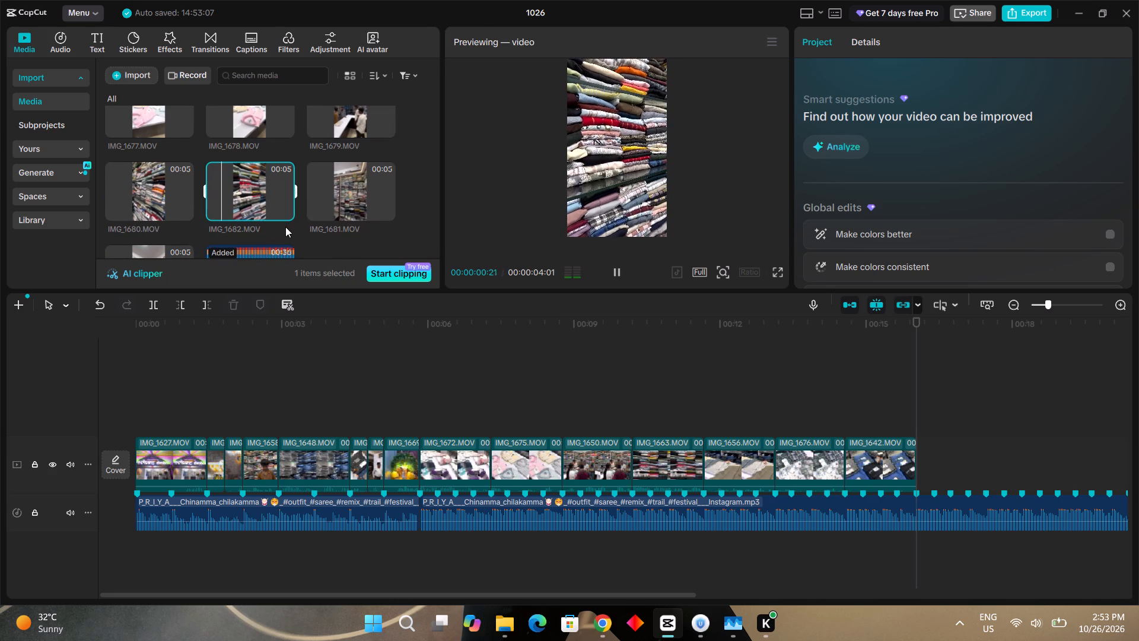
click(285, 211)
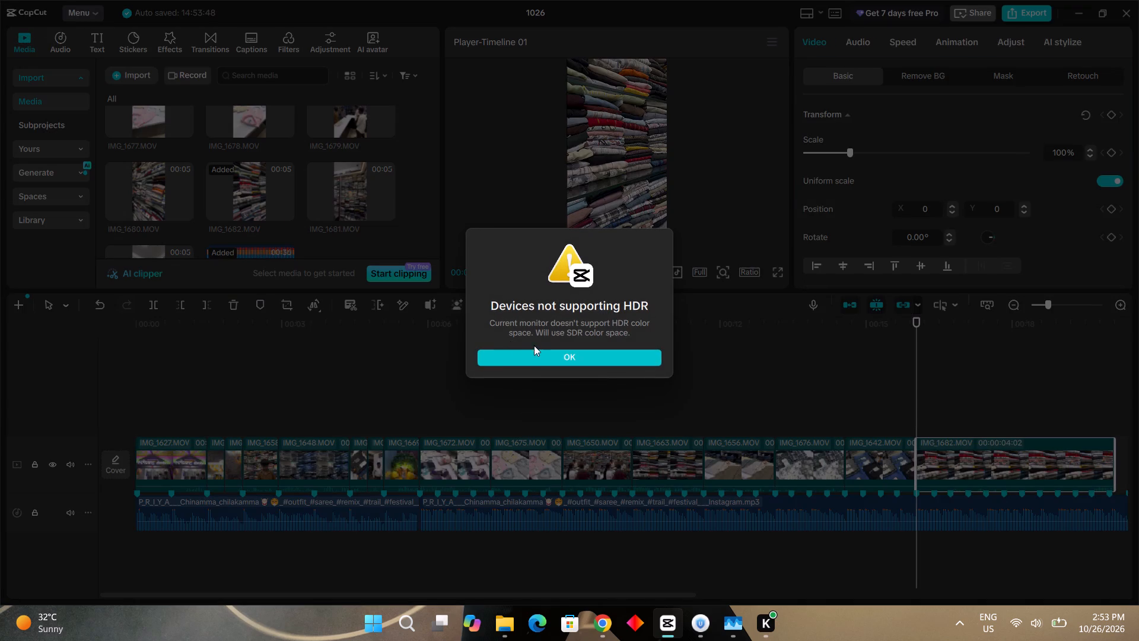
click(539, 354)
Split the IMG_1682 clip at 00:00:17:14 and delete the part after the cut.
scroll(723, 410, left, 1)
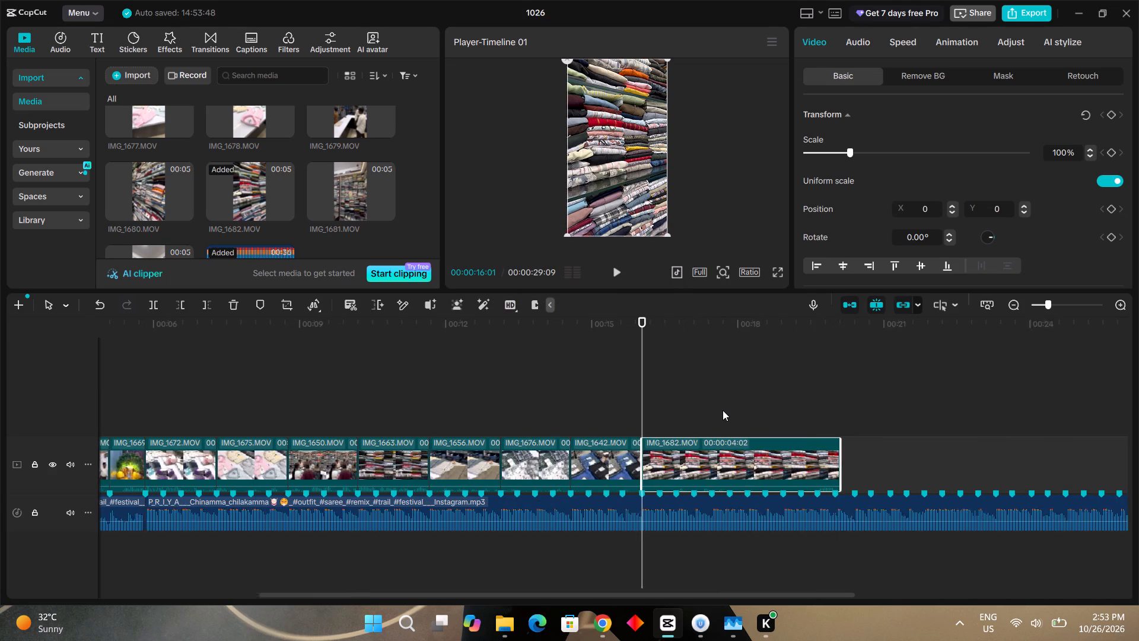
scroll(723, 410, left, 1)
key(space)
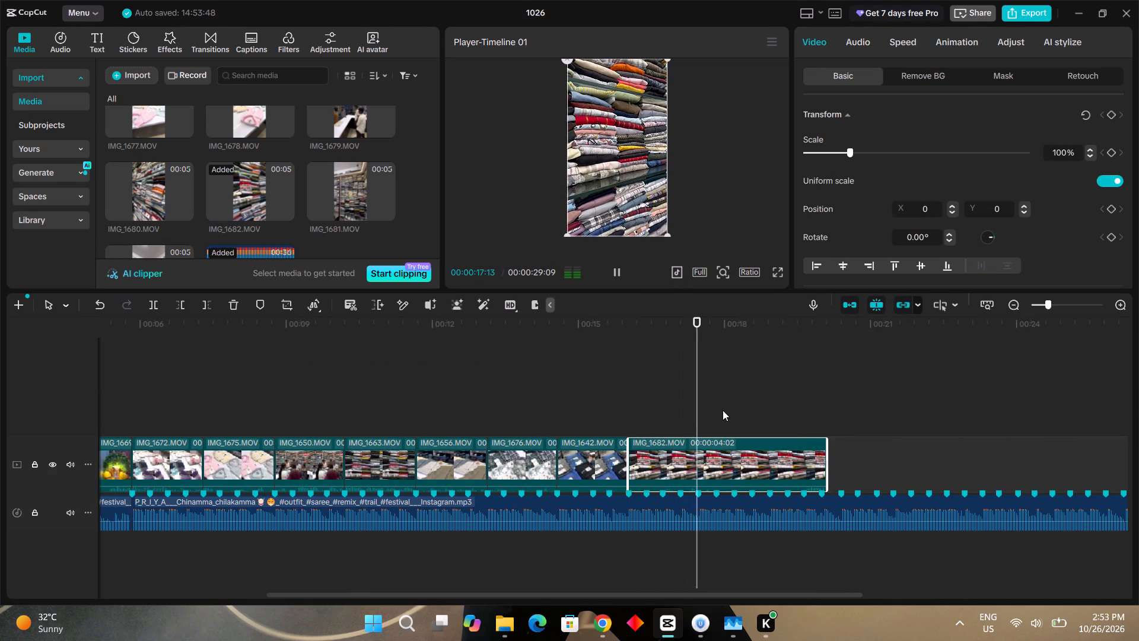
key(space)
key(ctrl+b)
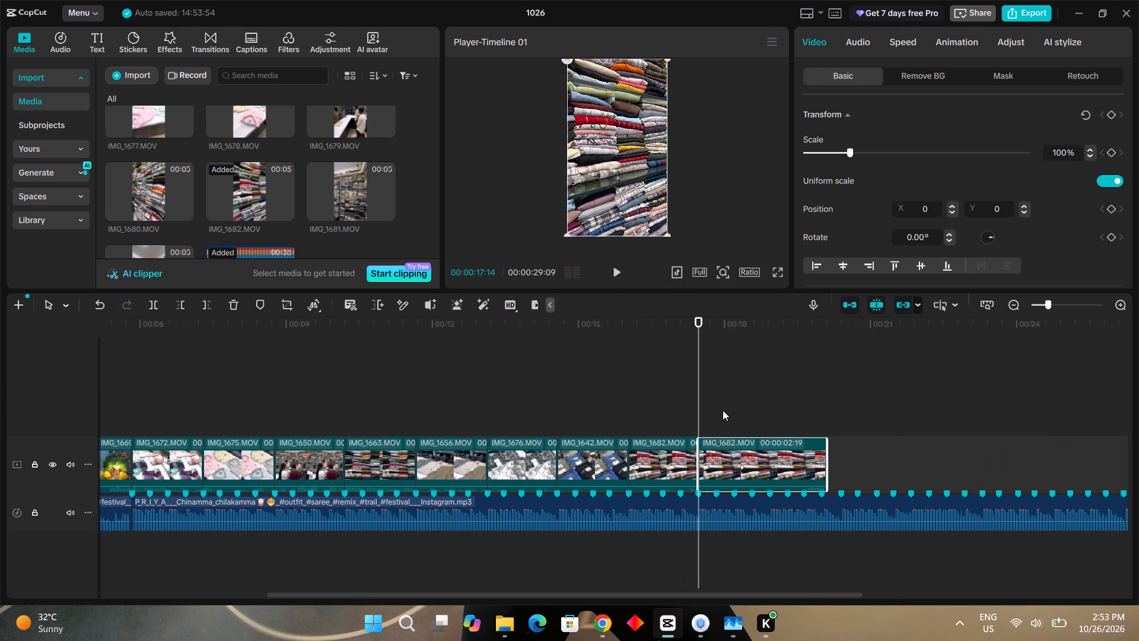
key(BackSpace)
Browse the imported media for another shot, previewing IMG_1679.MOV, IMG_1670.MOV, IMG_1652.MOV and IMG_1651.MOV.
scroll(384, 176, up, 1)
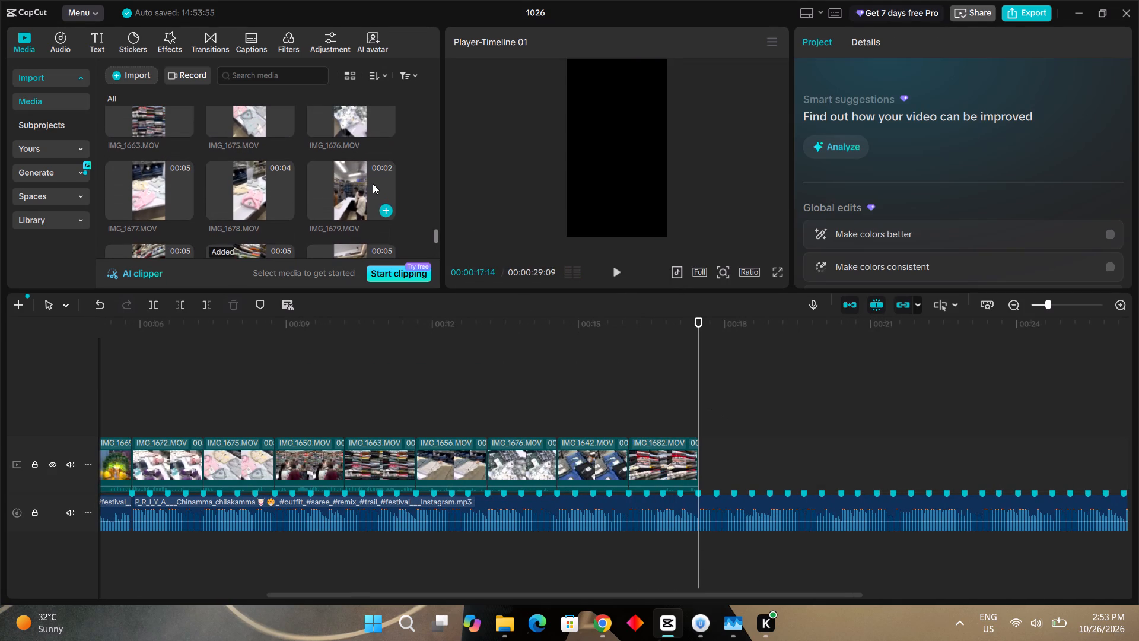
double_click(373, 183)
scroll(373, 183, up, 1)
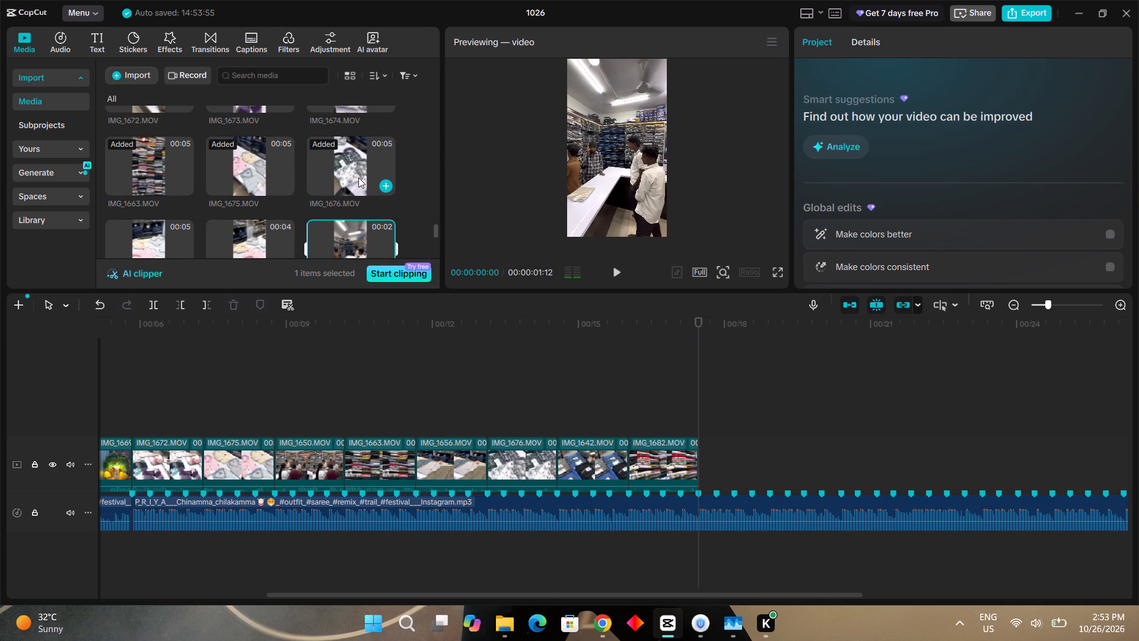
scroll(341, 177, up, 1)
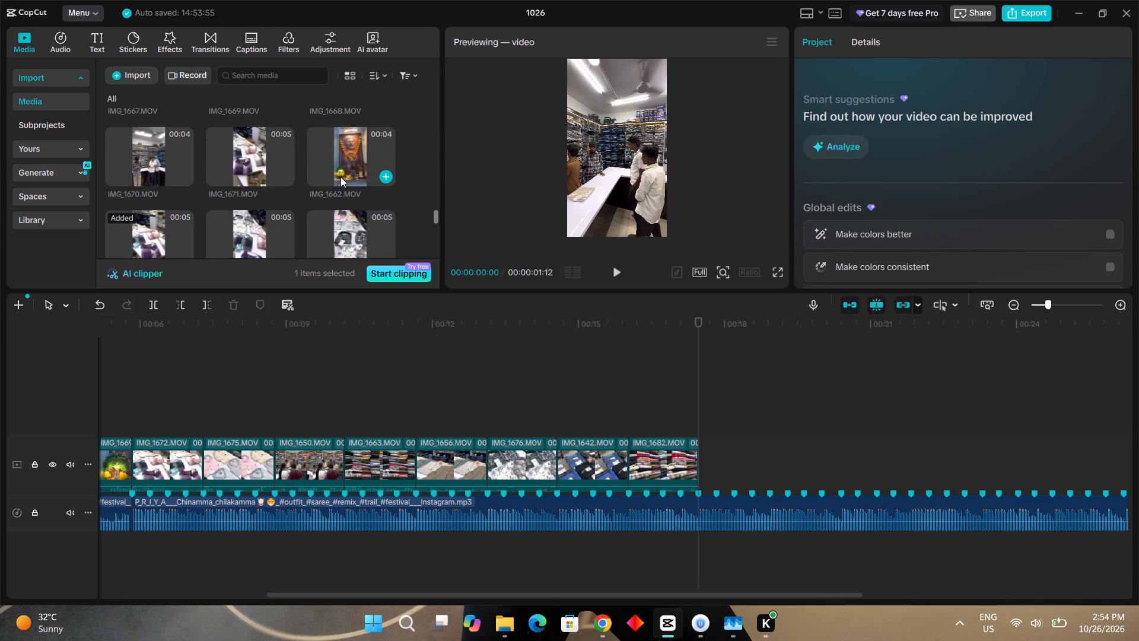
scroll(341, 177, up, 1)
double_click(151, 189)
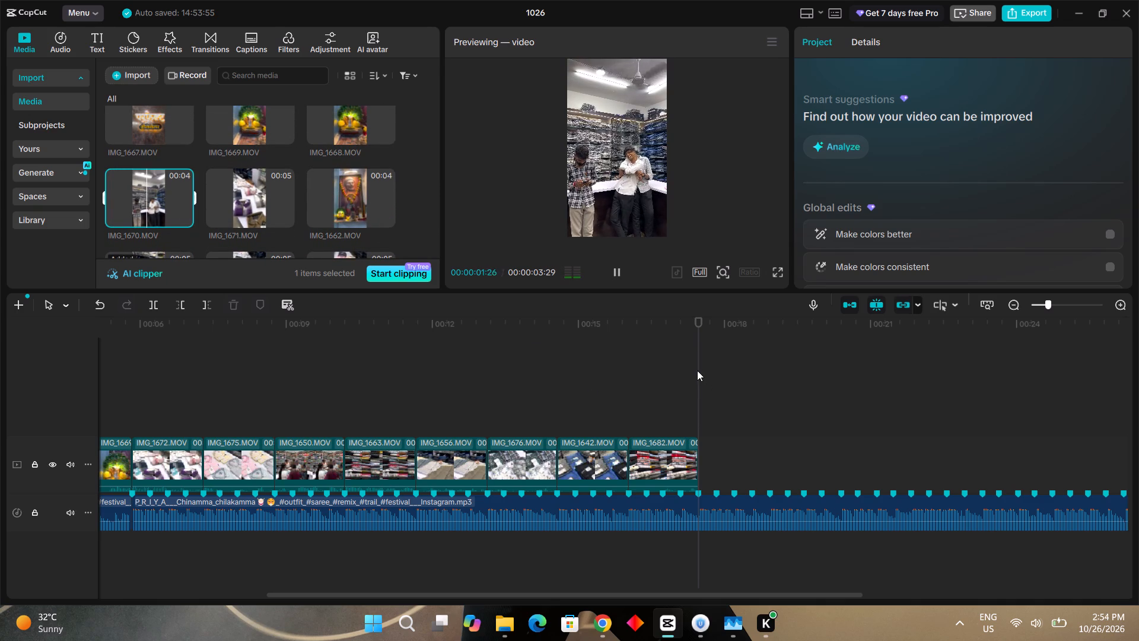
scroll(294, 177, up, 1)
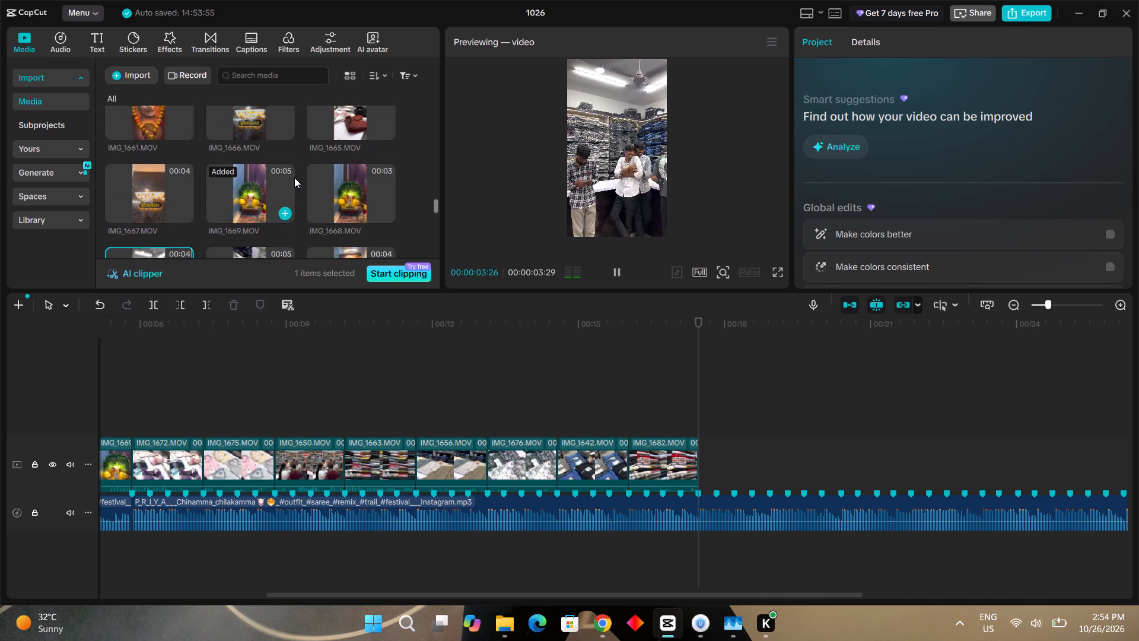
scroll(294, 177, up, 2)
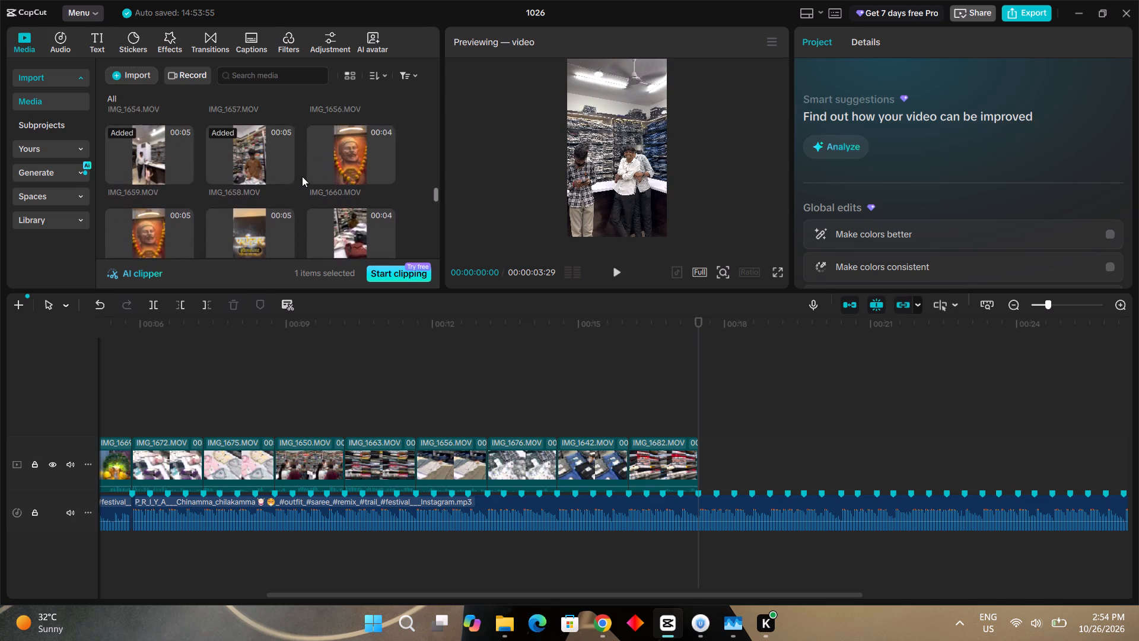
scroll(302, 176, up, 1)
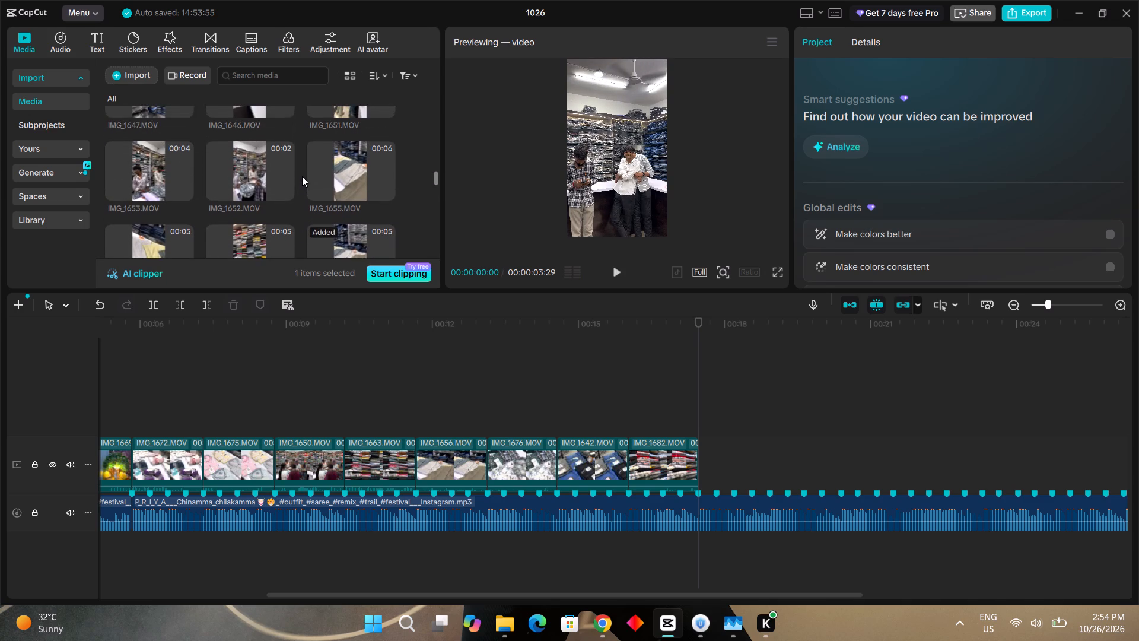
scroll(302, 176, up, 1)
double_click(258, 179)
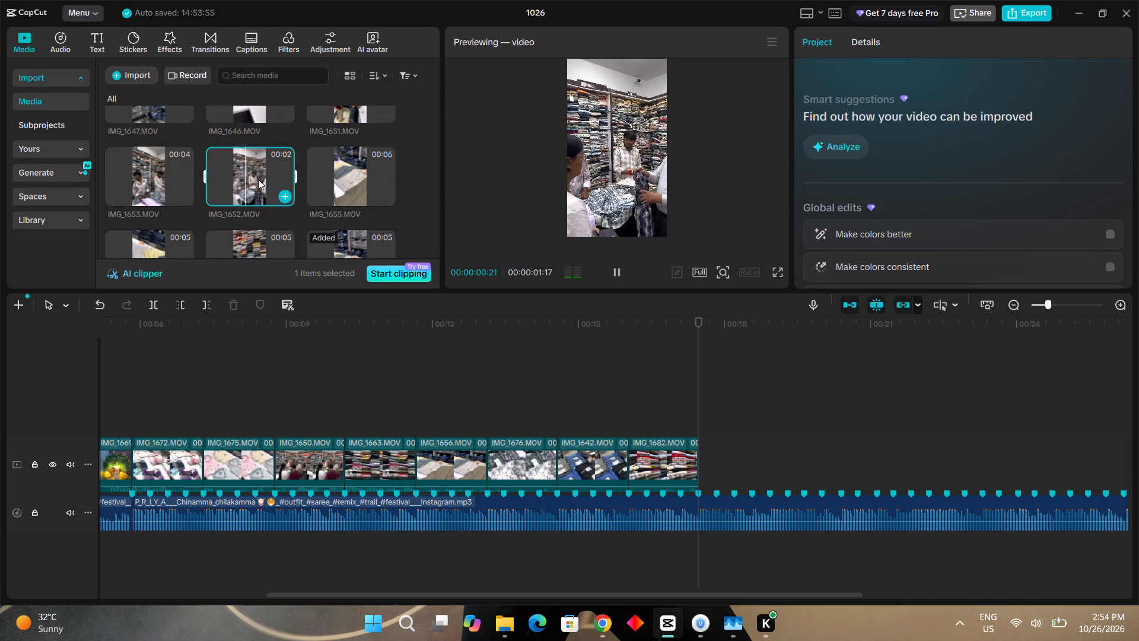
scroll(230, 175, up, 1)
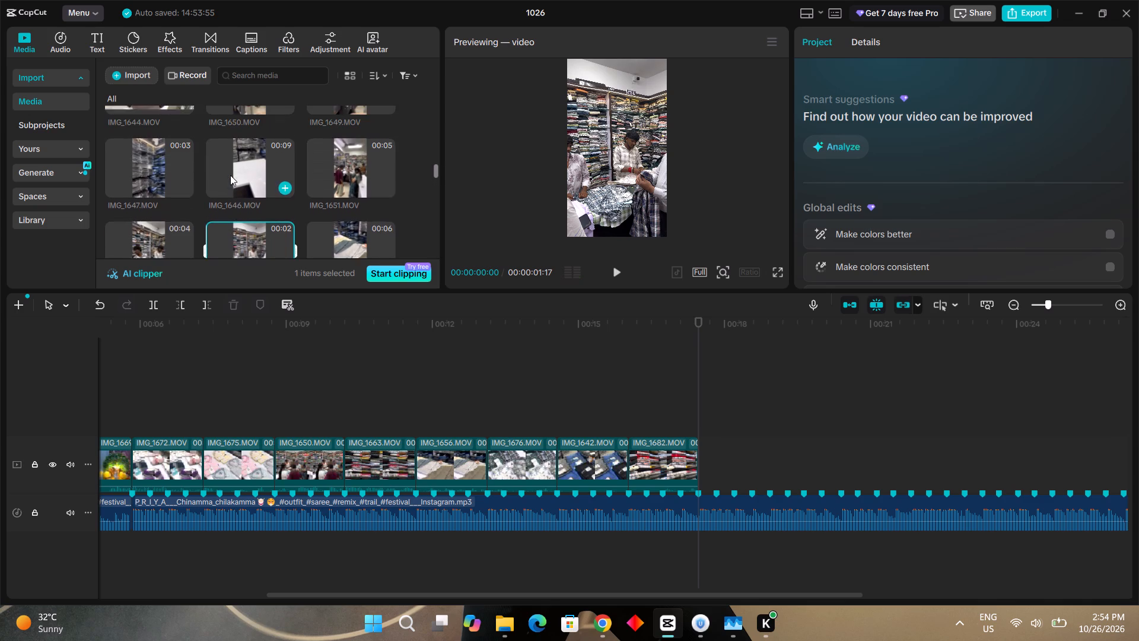
scroll(230, 175, up, 1)
double_click(342, 188)
scroll(342, 188, up, 1)
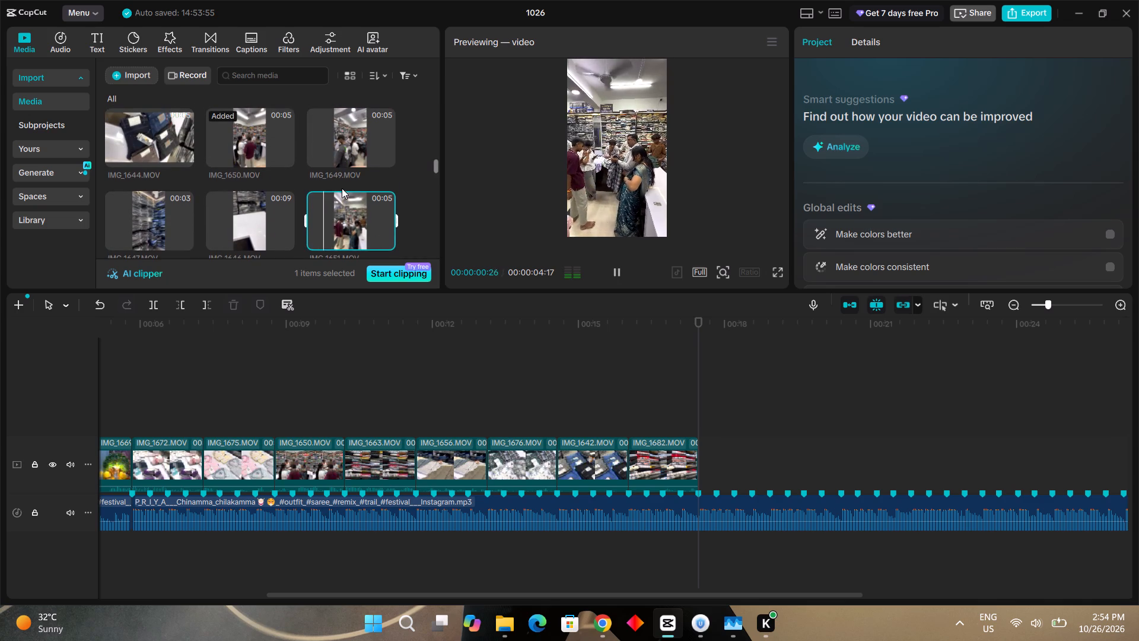
scroll(342, 188, up, 1)
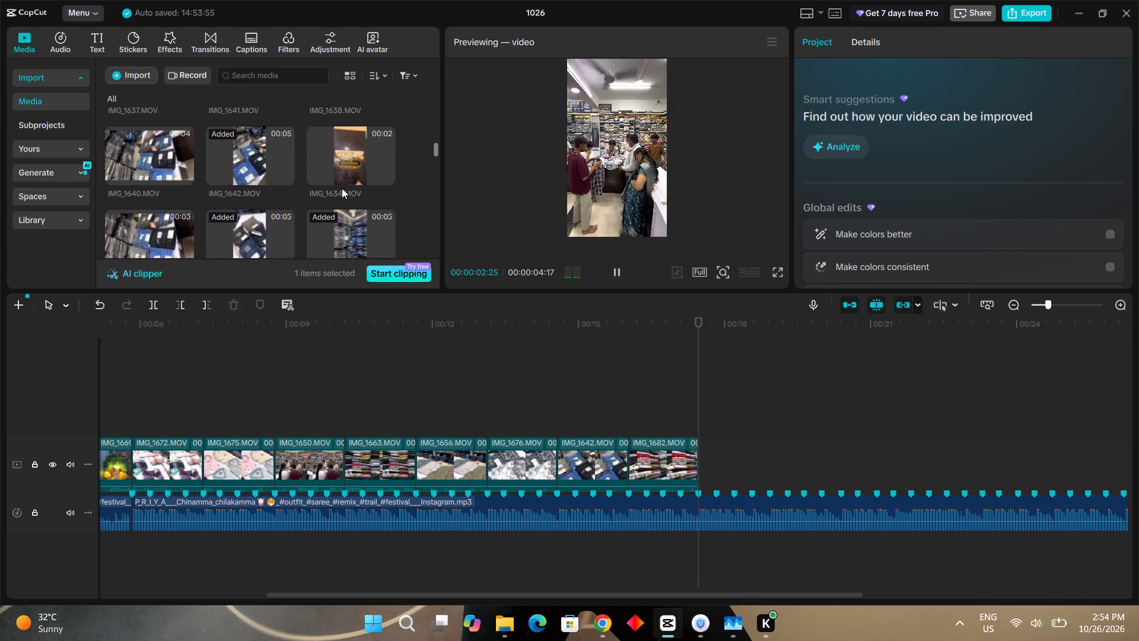
scroll(342, 188, up, 1)
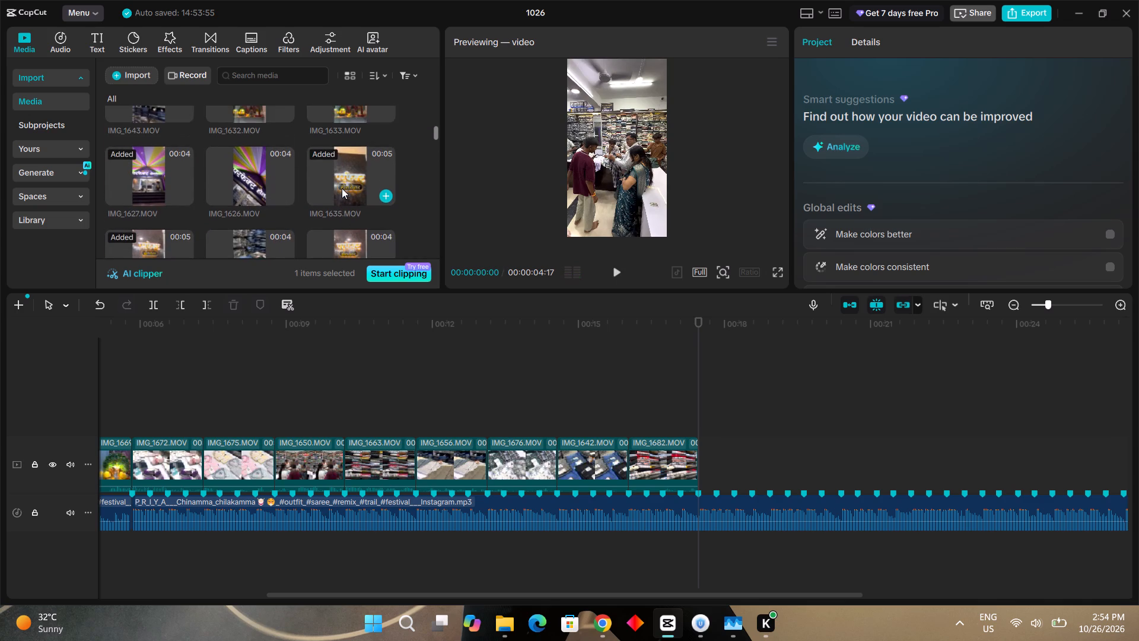
scroll(342, 188, up, 1)
scroll(342, 188, down, 3)
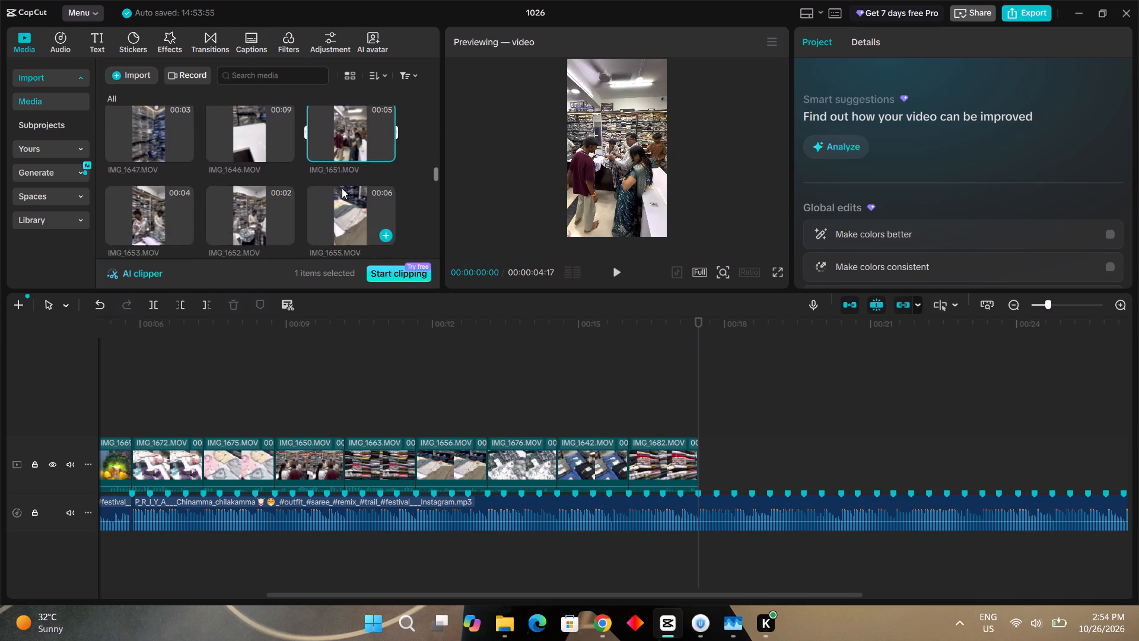
scroll(342, 188, down, 2)
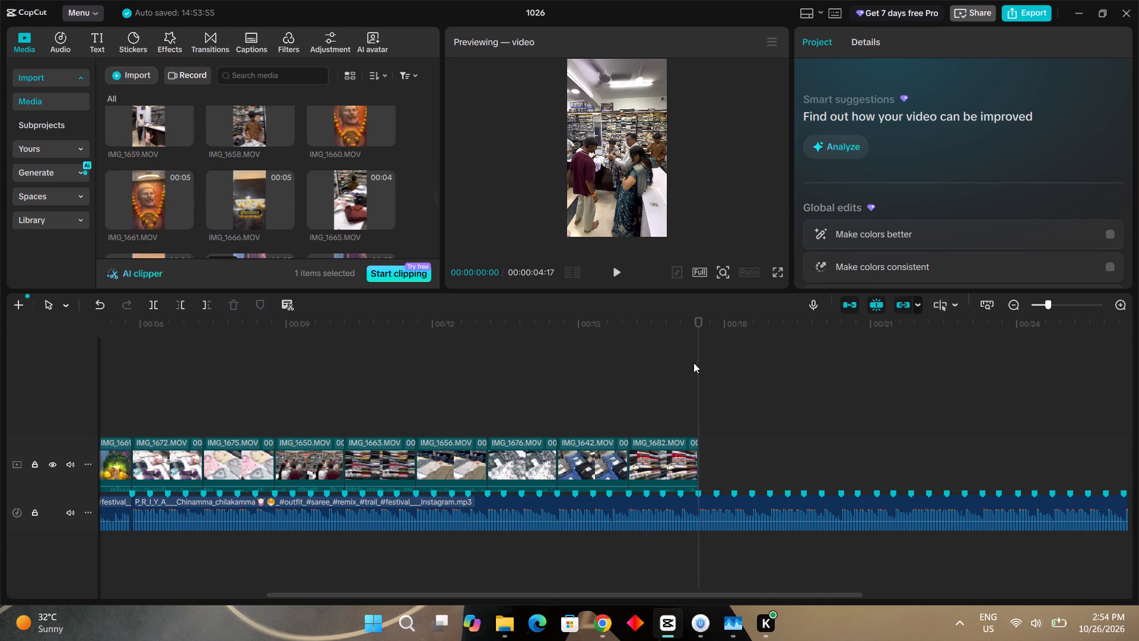
Review the sequence in full screen from 00:00:00:00 past the end of the last clip, and leave full screen.
click(698, 363)
drag(698, 363, 0, 333)
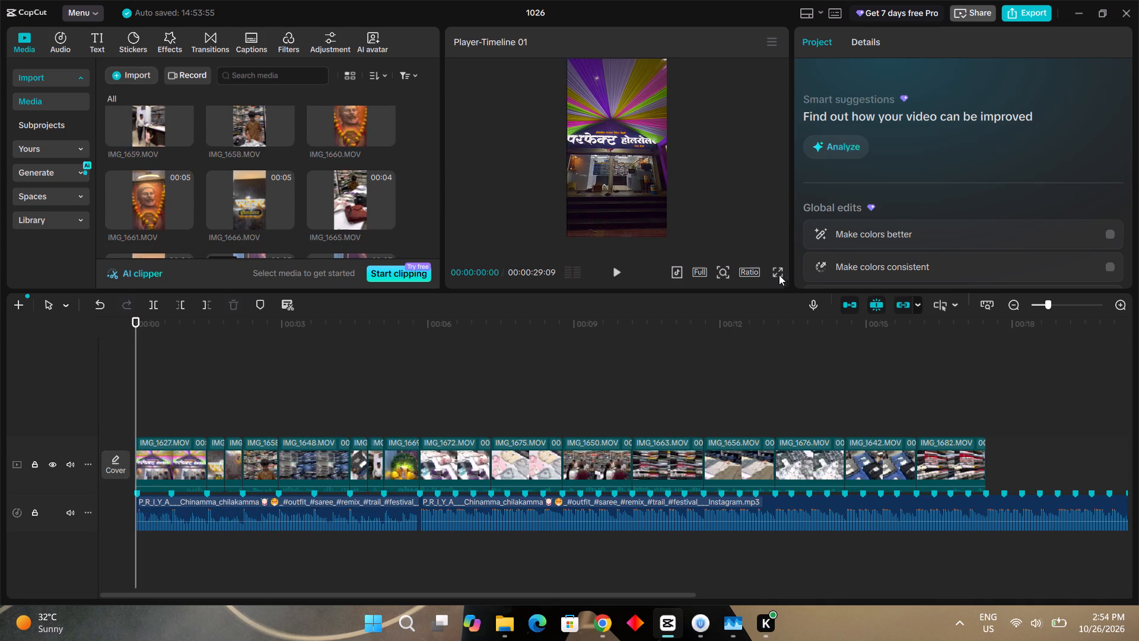
click(777, 272)
key(space)
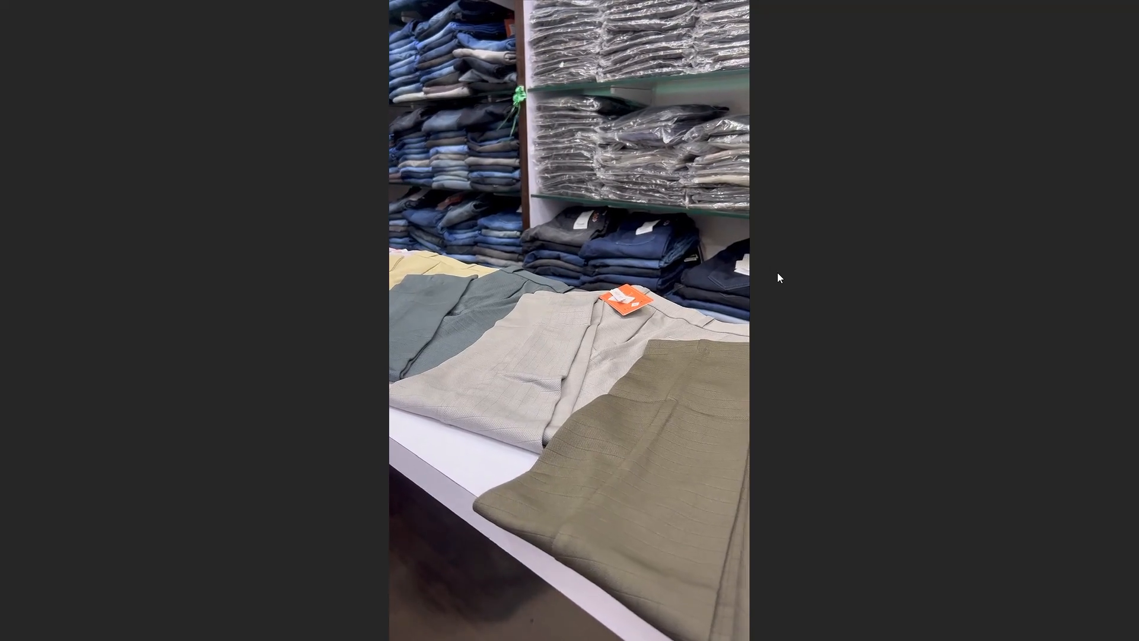
key(space)
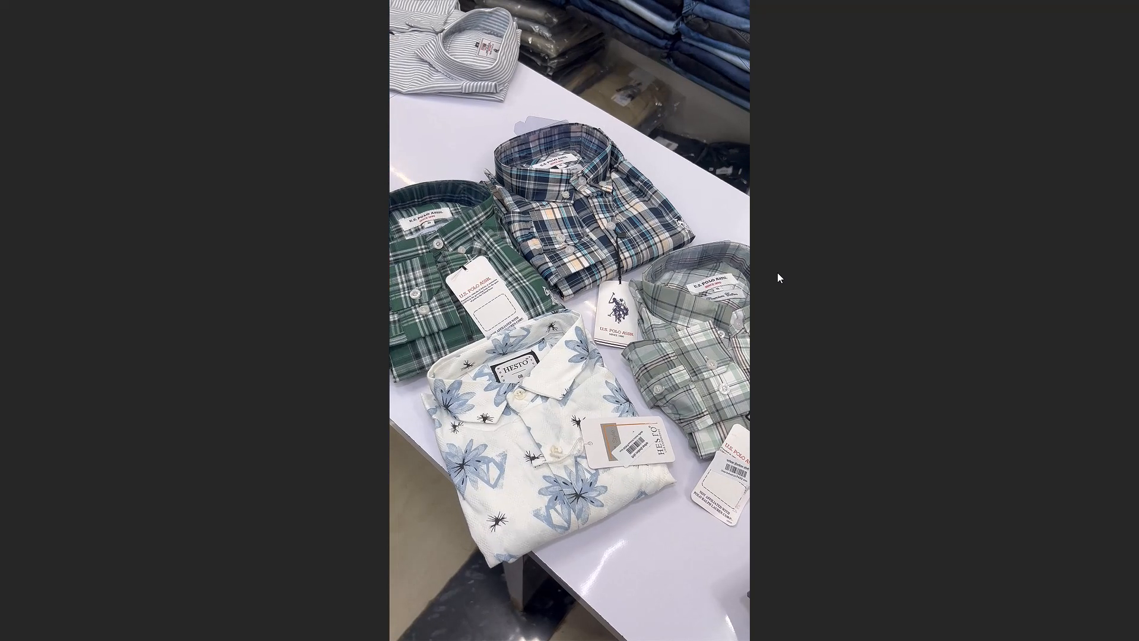
key(space)
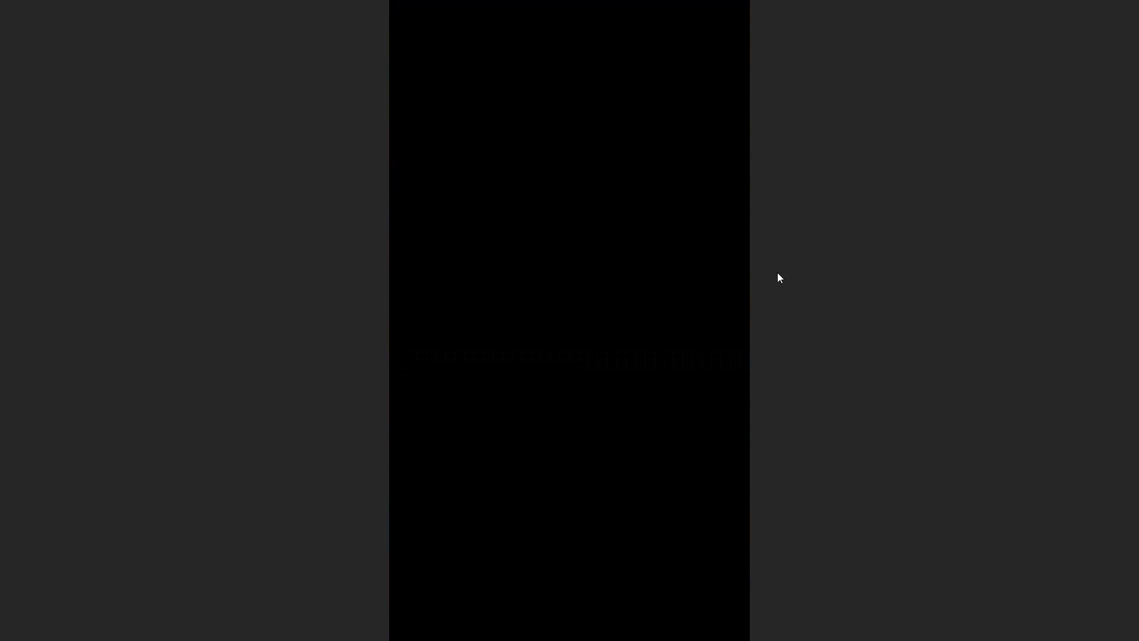
key(space)
click(720, 340)
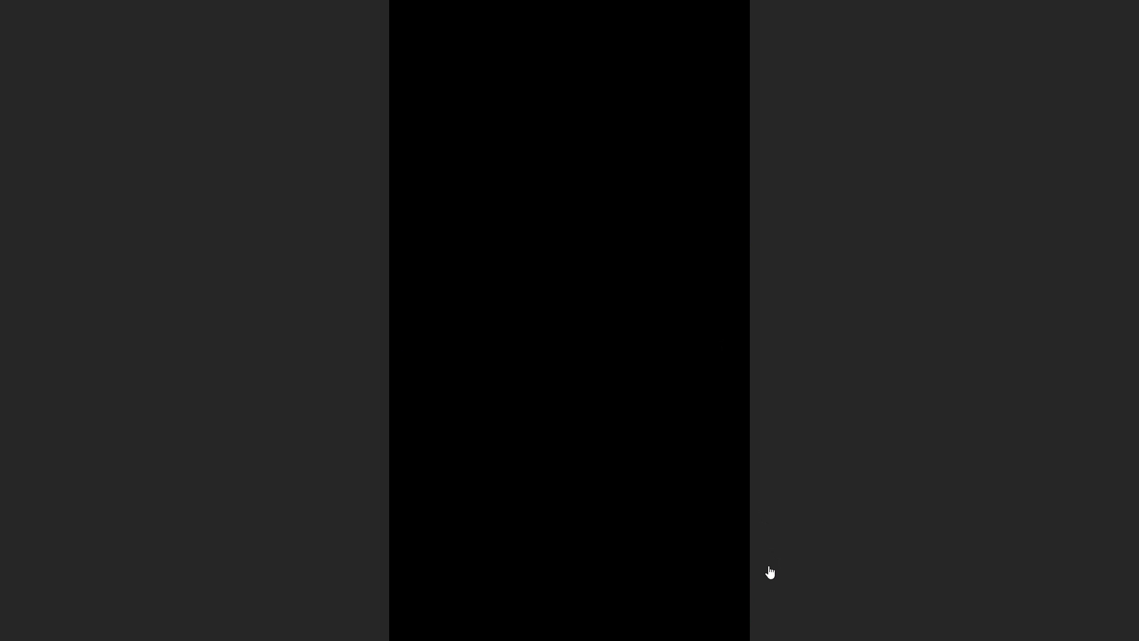
click(768, 566)
Split the second music clip at 00:00:17:14, where the IMG_1682 clip ends, and delete the part after the cut.
drag(1001, 384, 990, 383)
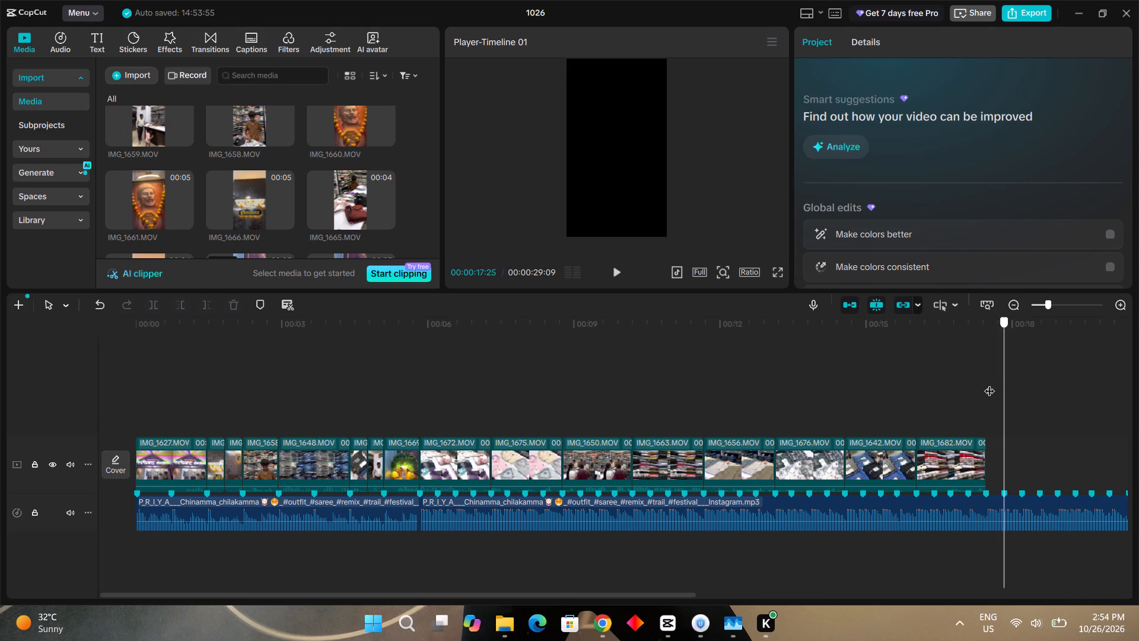
drag(990, 383, 989, 383)
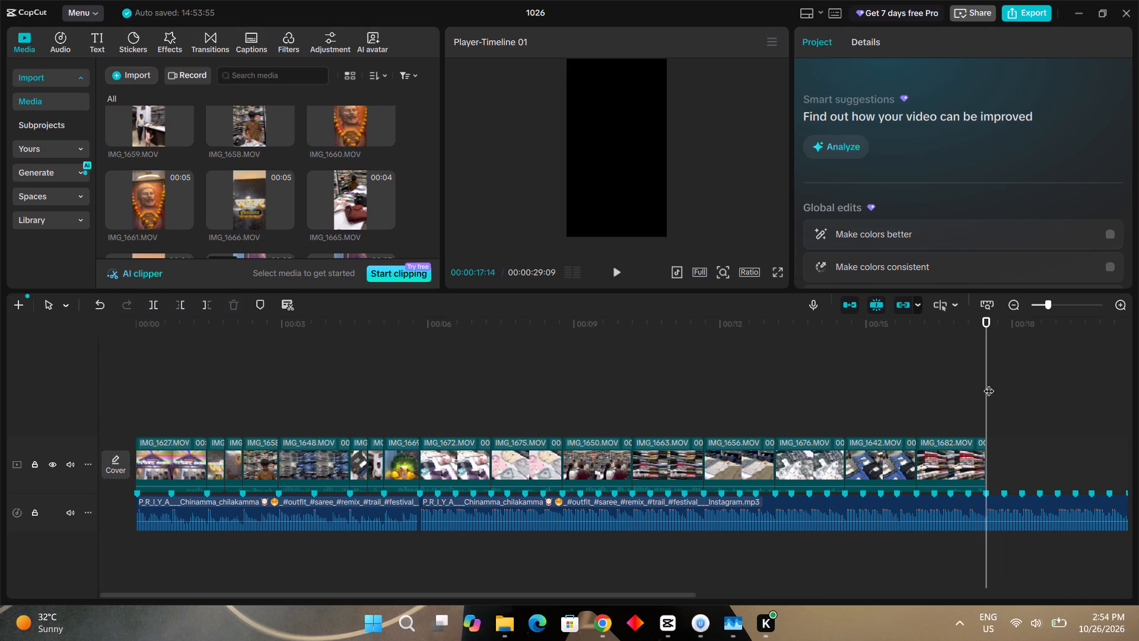
drag(989, 383, 54, 372)
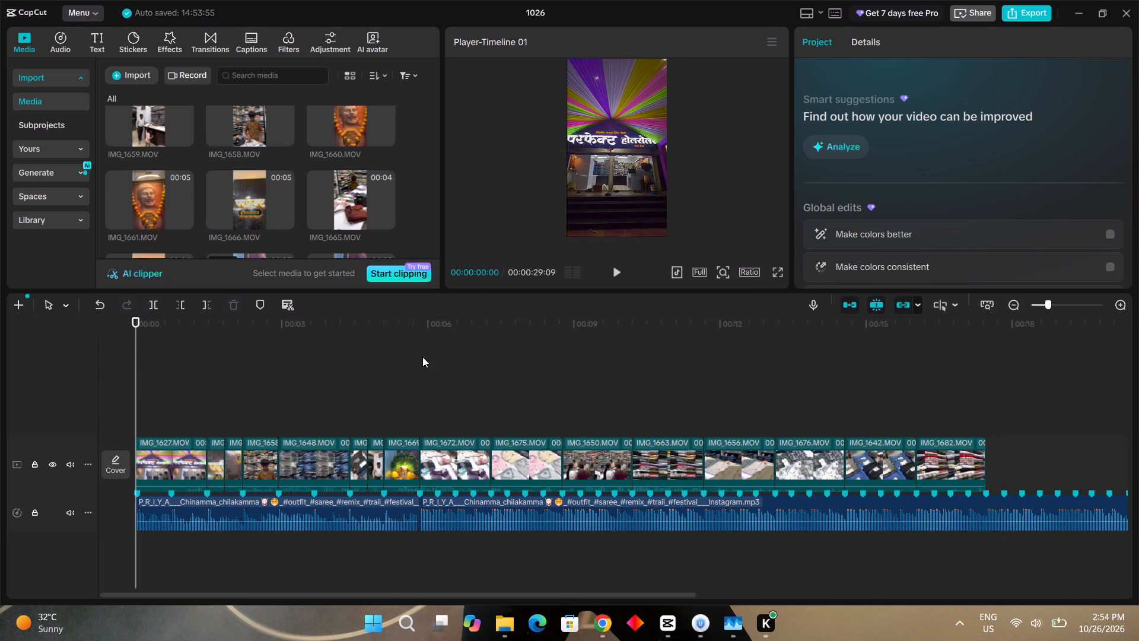
drag(136, 342, 983, 312)
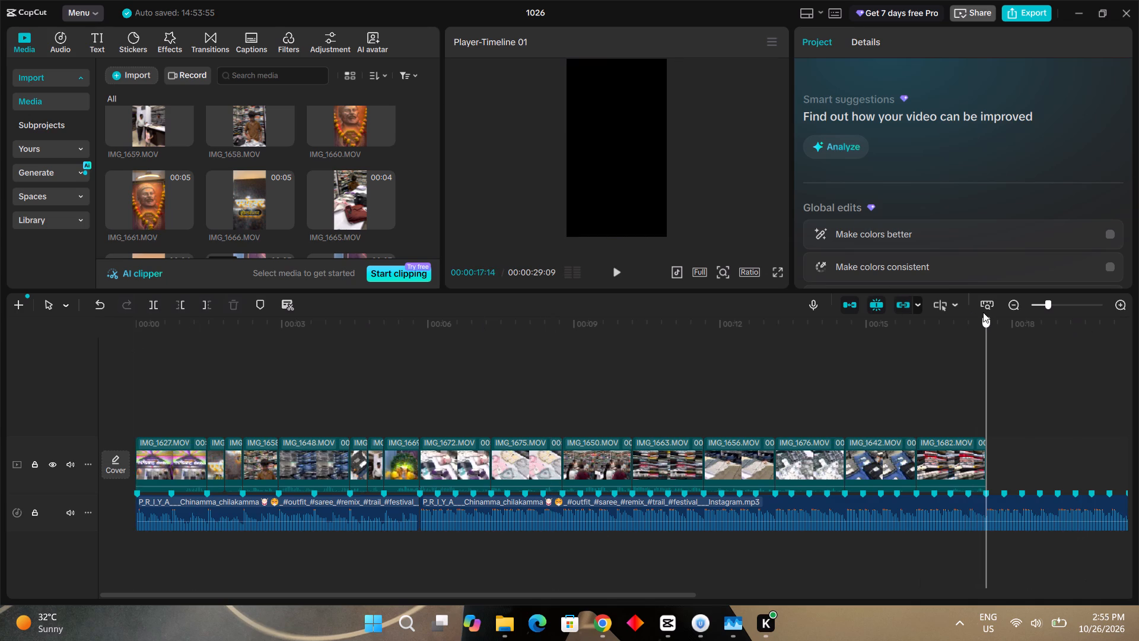
drag(983, 312, 983, 312)
click(949, 506)
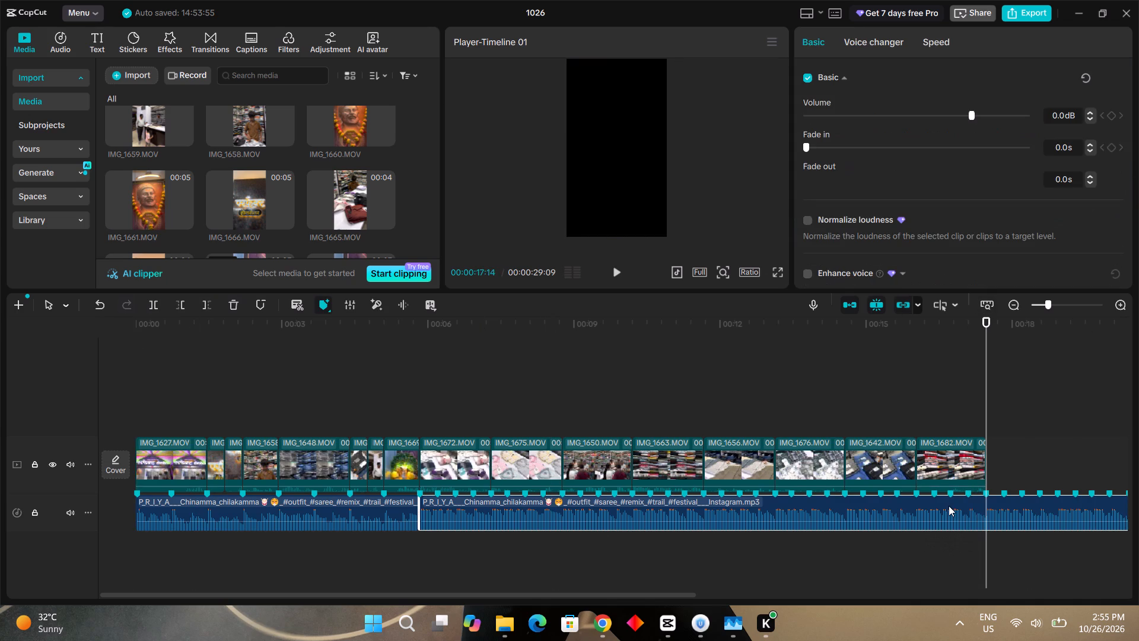
key(ctrl+b)
key(BackSpace)
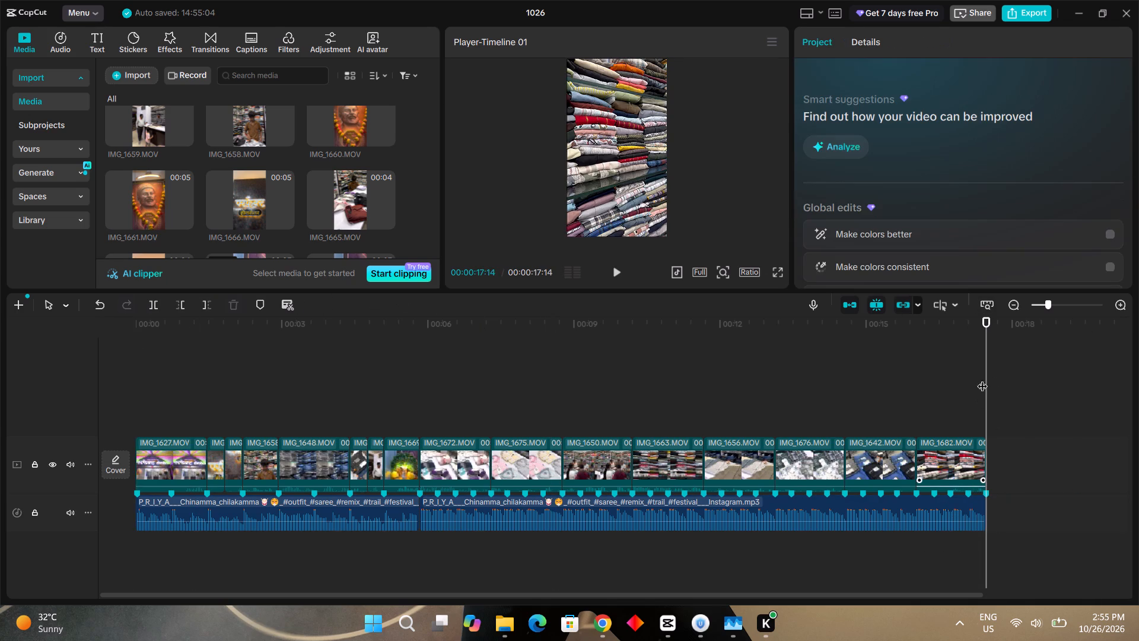
Review the whole video in full screen from 00:00:00:00 to its end, and leave full screen.
drag(987, 372, 0, 372)
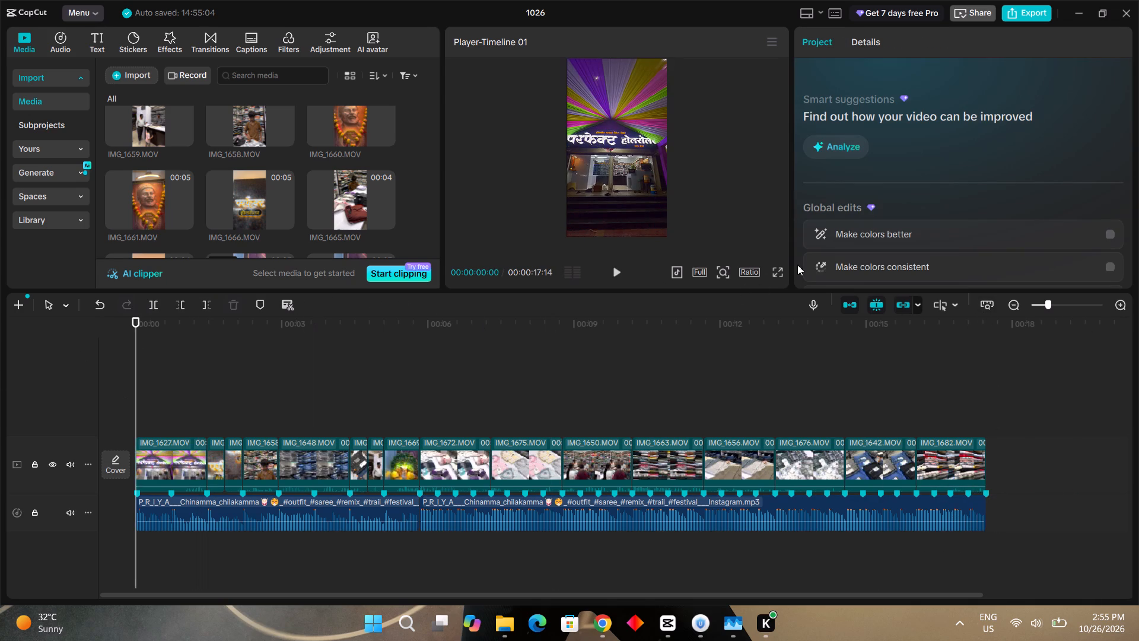
click(777, 272)
key(space)
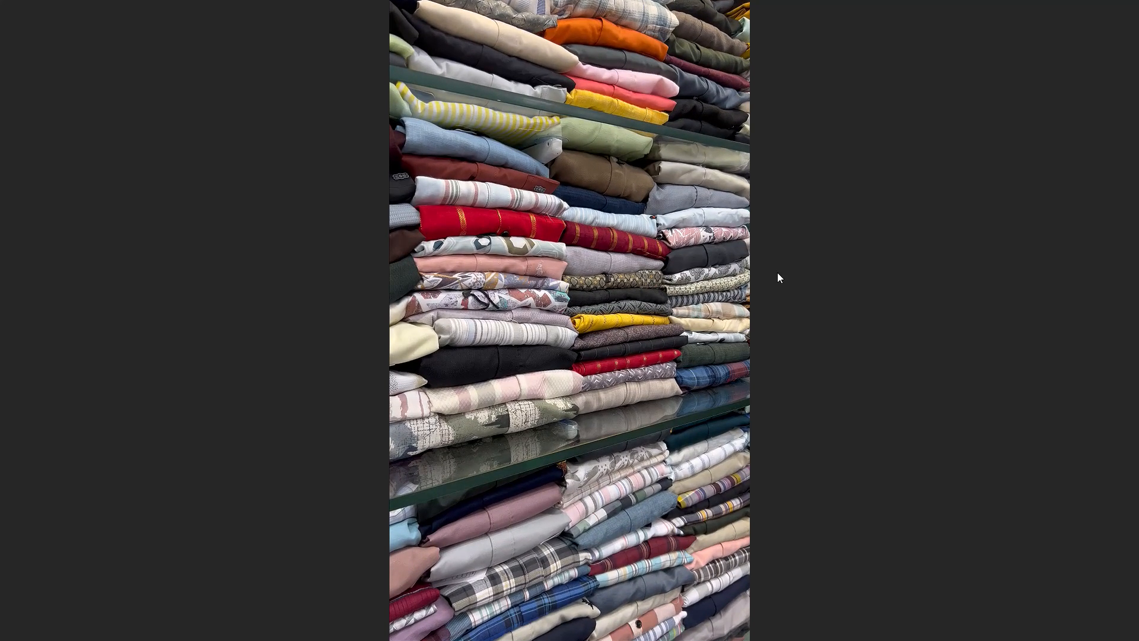
click(677, 323)
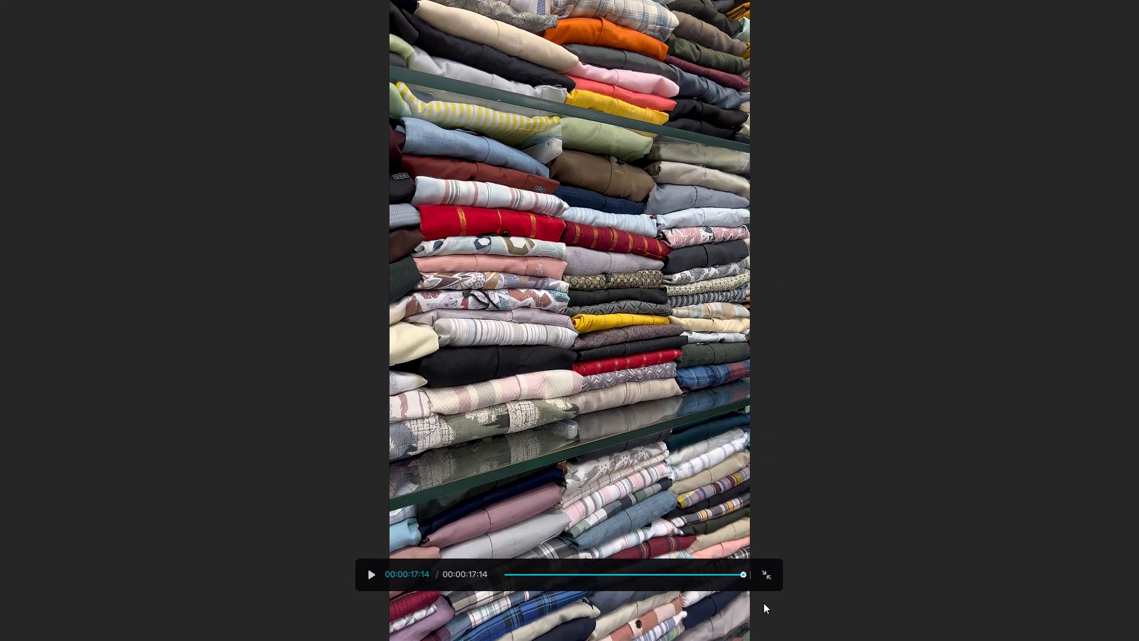
click(771, 577)
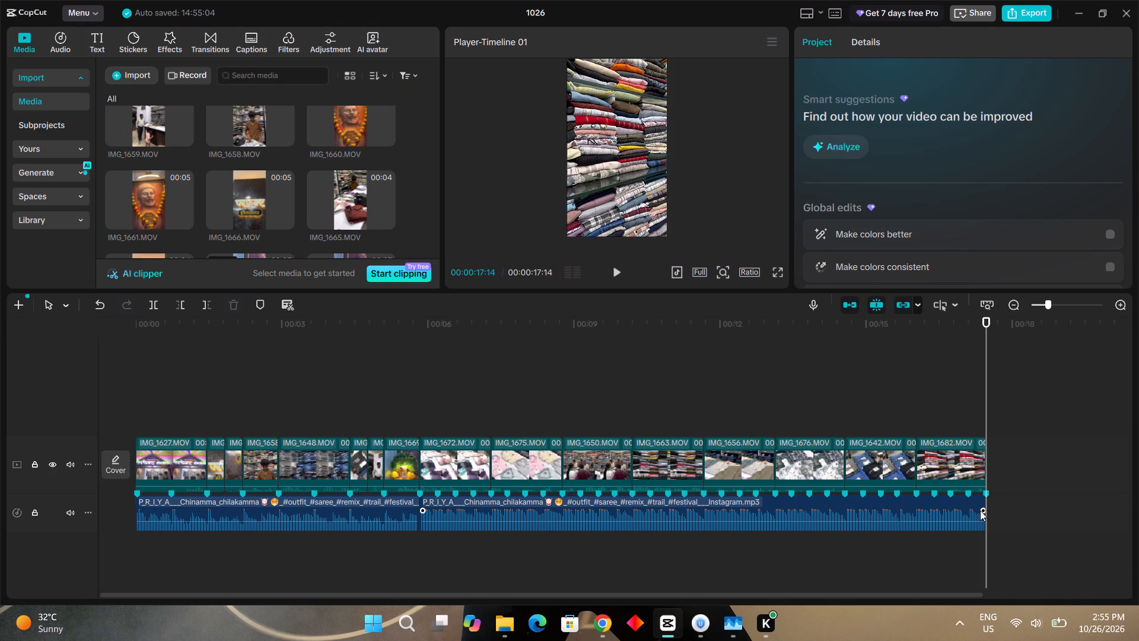
Add a 0.4 s fade-out to the end of the second music clip and play back the ending from 00:00:17:03.
drag(981, 510, 960, 510)
drag(984, 369, 928, 360)
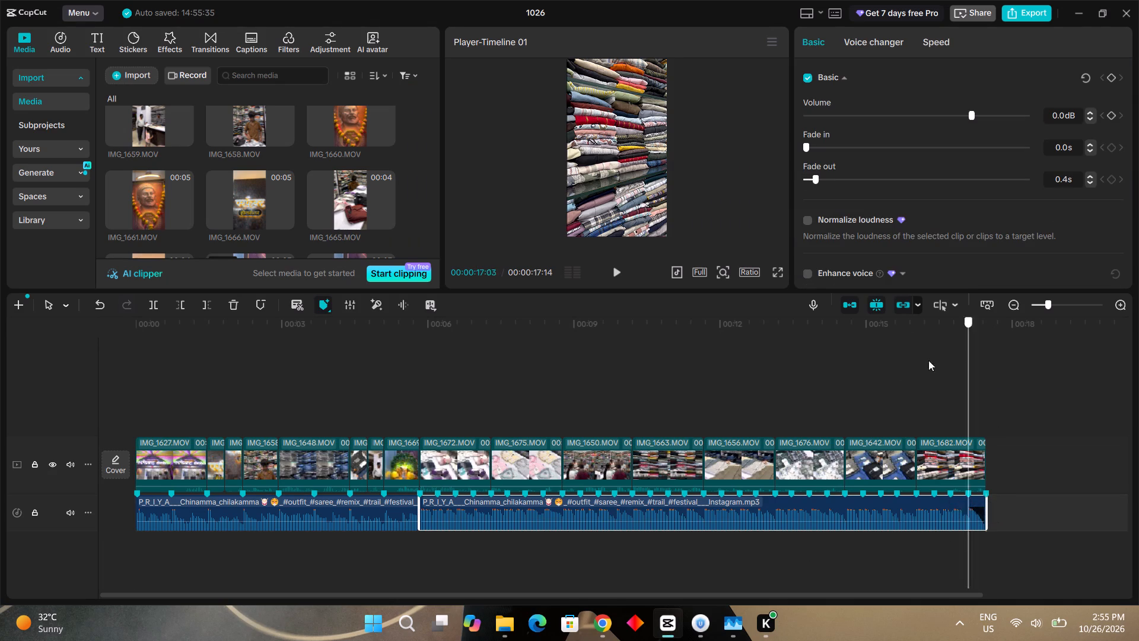
drag(928, 360, 899, 359)
key(space)
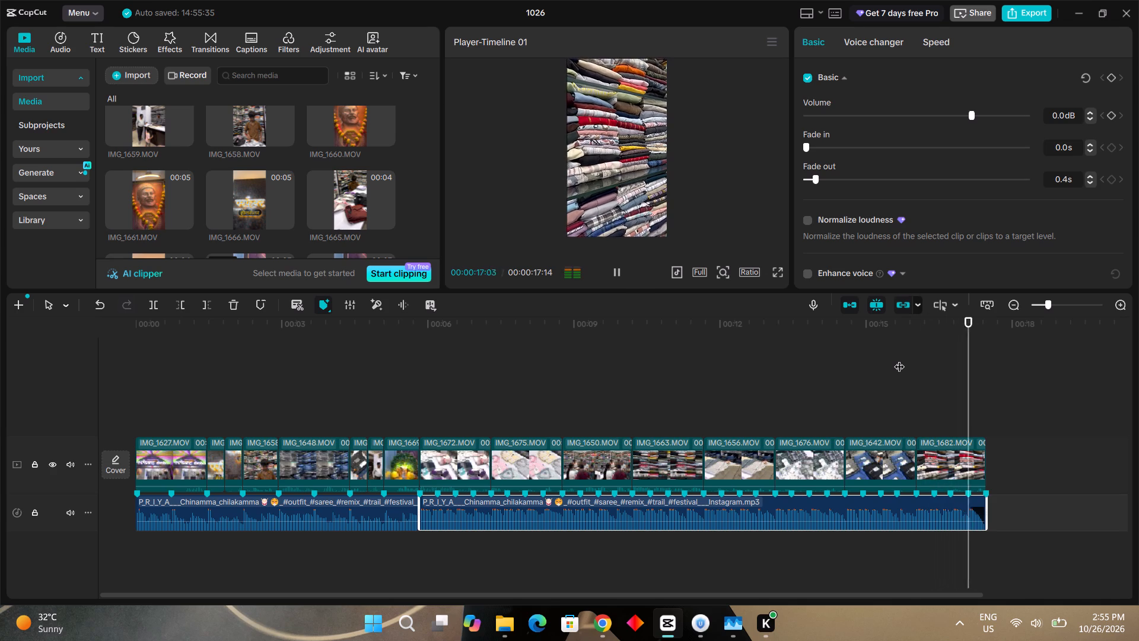
Play back the opening of the IMG_1627 clip from 00:00:00:00 and return to the start.
drag(984, 351, 193, 364)
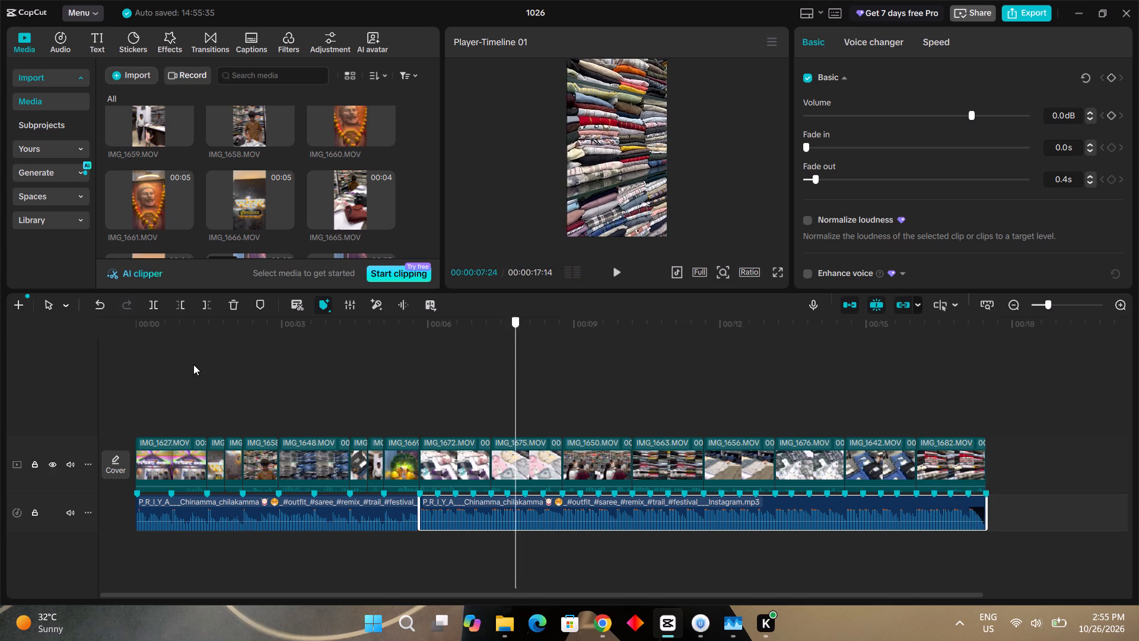
drag(193, 364, 10, 353)
click(342, 375)
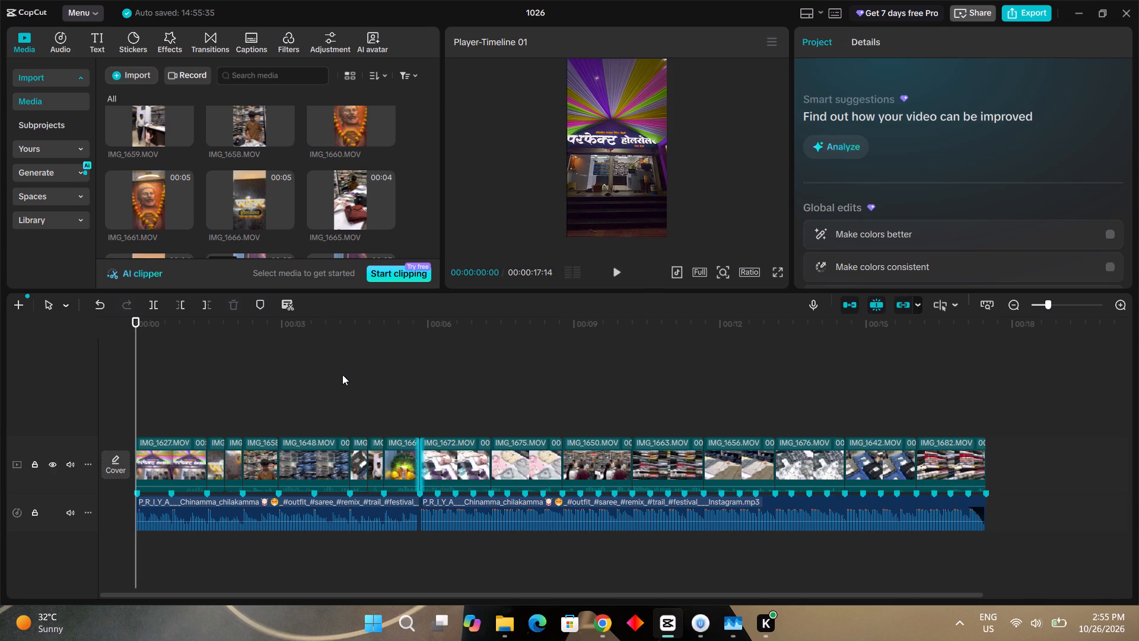
drag(342, 375, 108, 396)
click(183, 464)
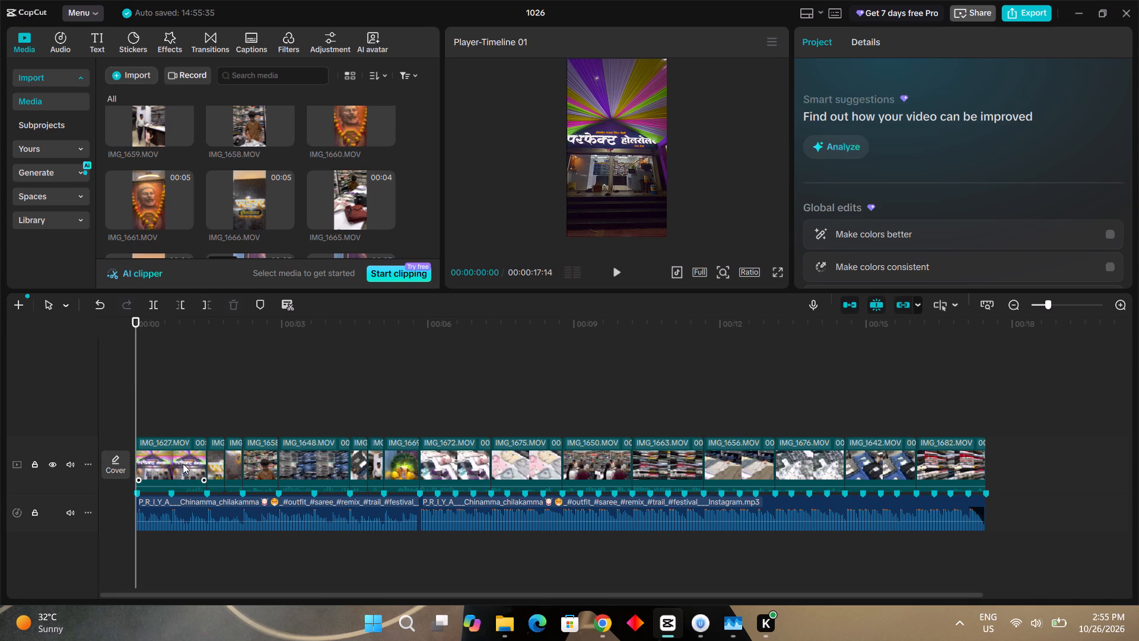
key(space)
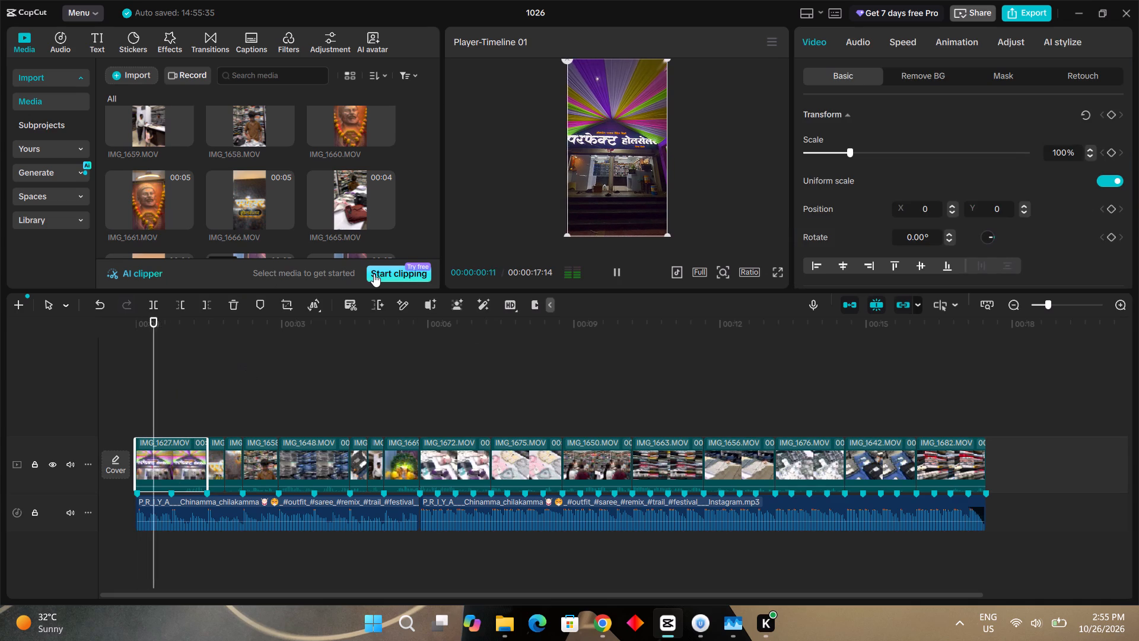
key(space)
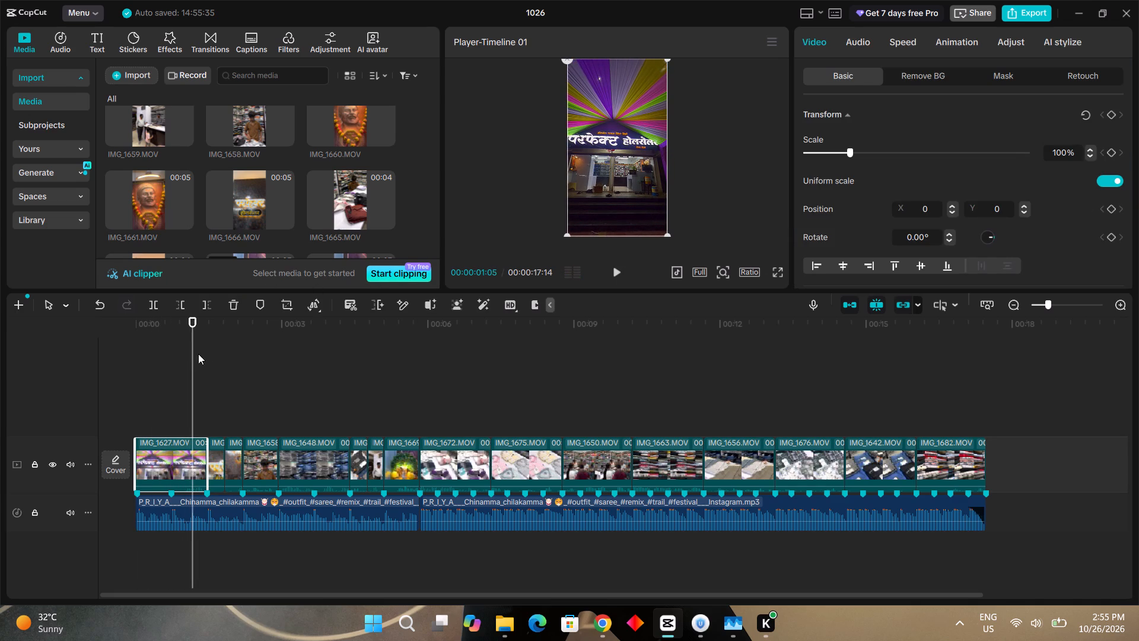
drag(193, 358, 109, 356)
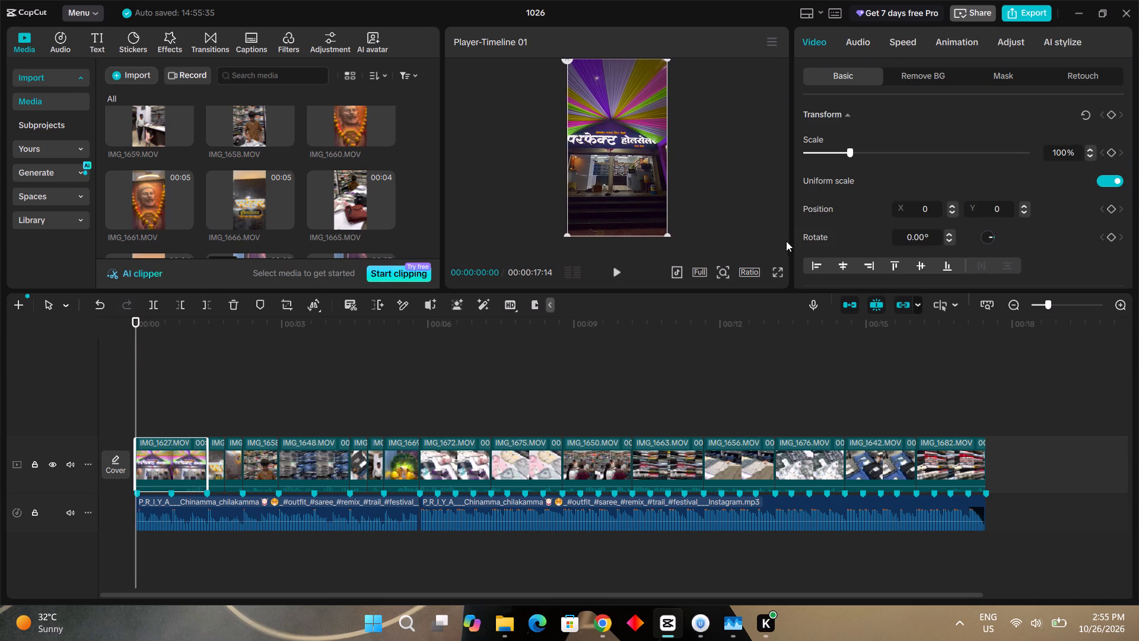
Scale the IMG_1627 clip to 104%, checking its opening frame in full screen.
click(851, 152)
click(780, 269)
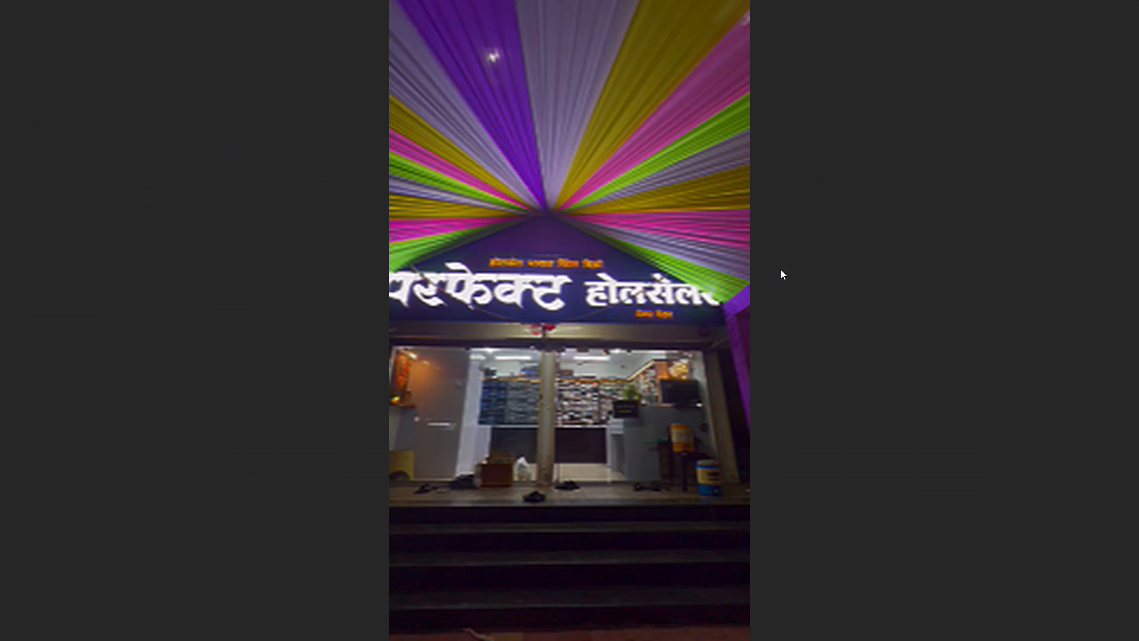
click(769, 574)
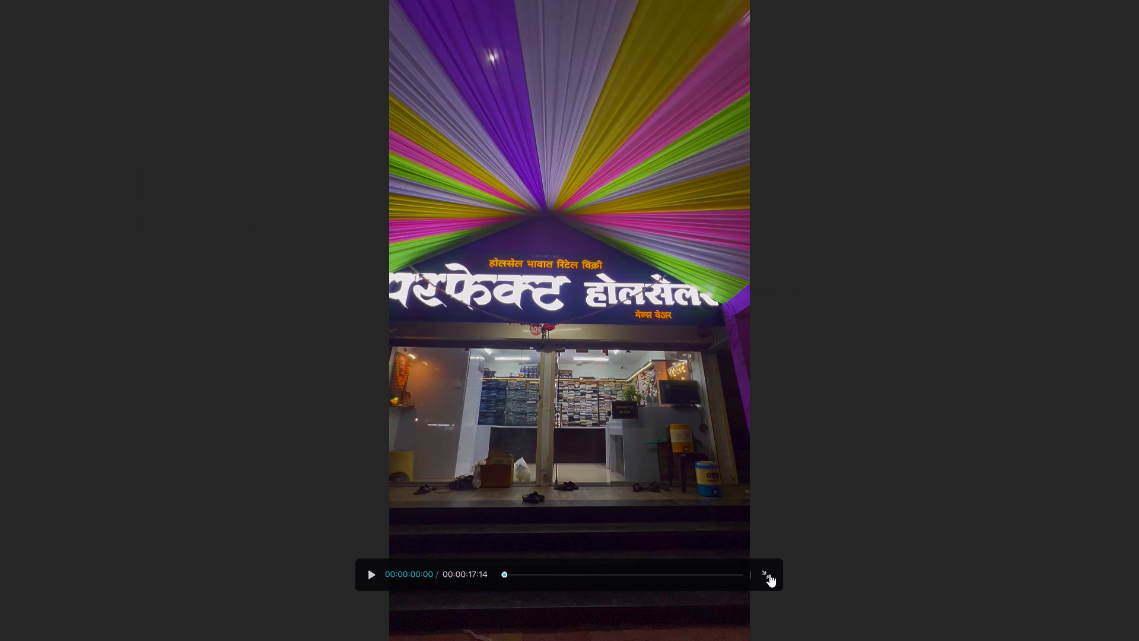
click(851, 153)
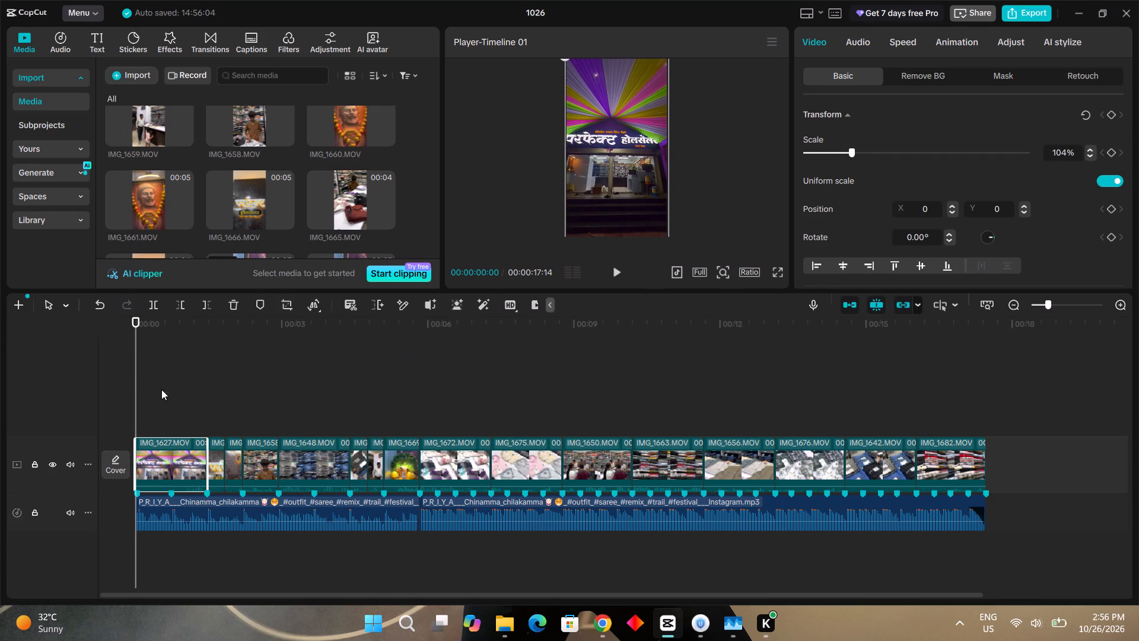
Apply a Custom speed curve to the IMG_1627 clip and lower both halves of its middle point close to 0.1x.
click(910, 42)
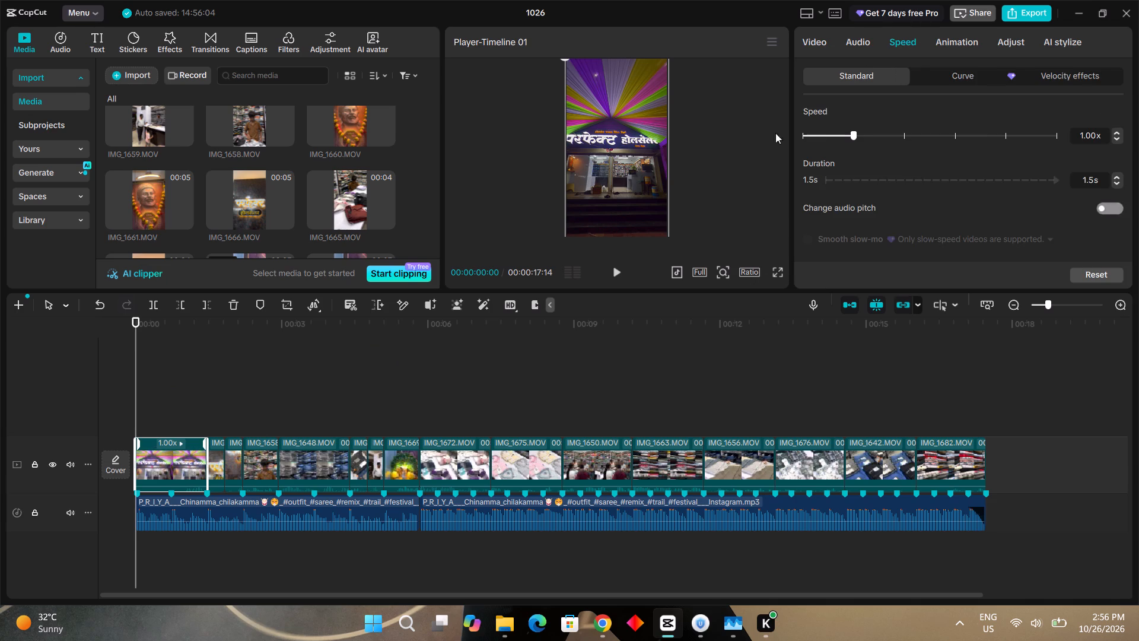
click(959, 76)
click(890, 135)
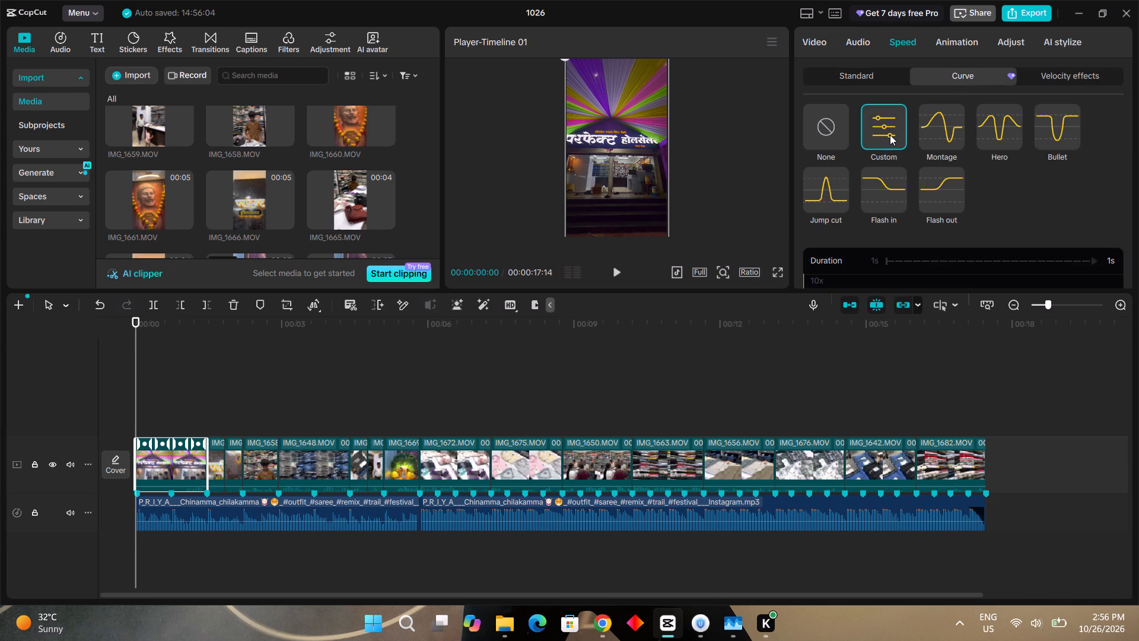
scroll(864, 224, down, 5)
click(937, 139)
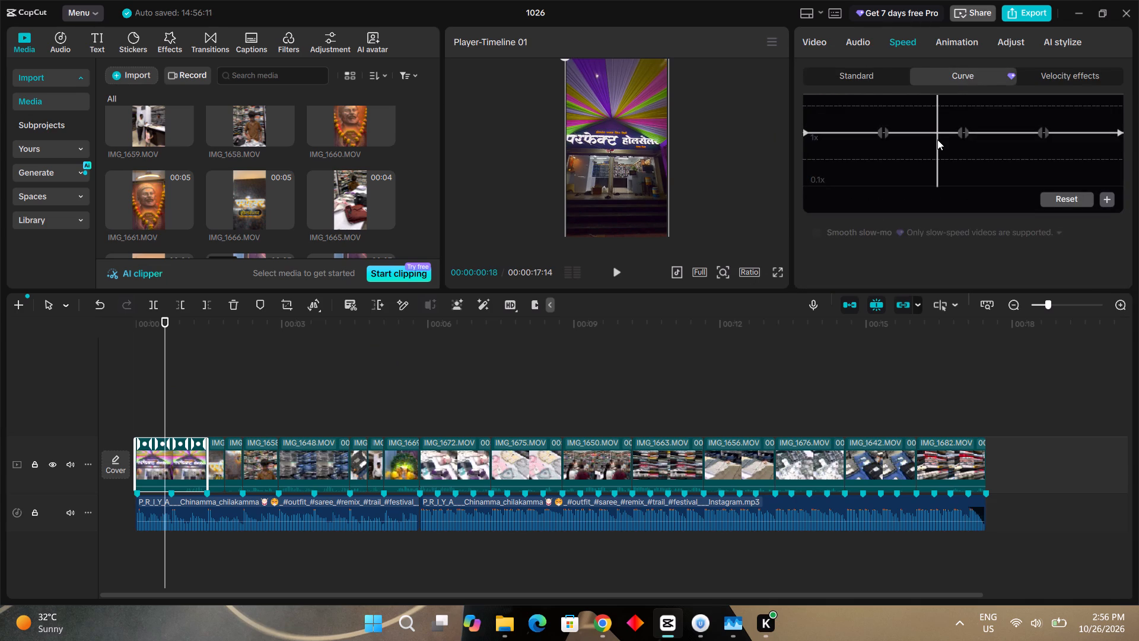
click(959, 134)
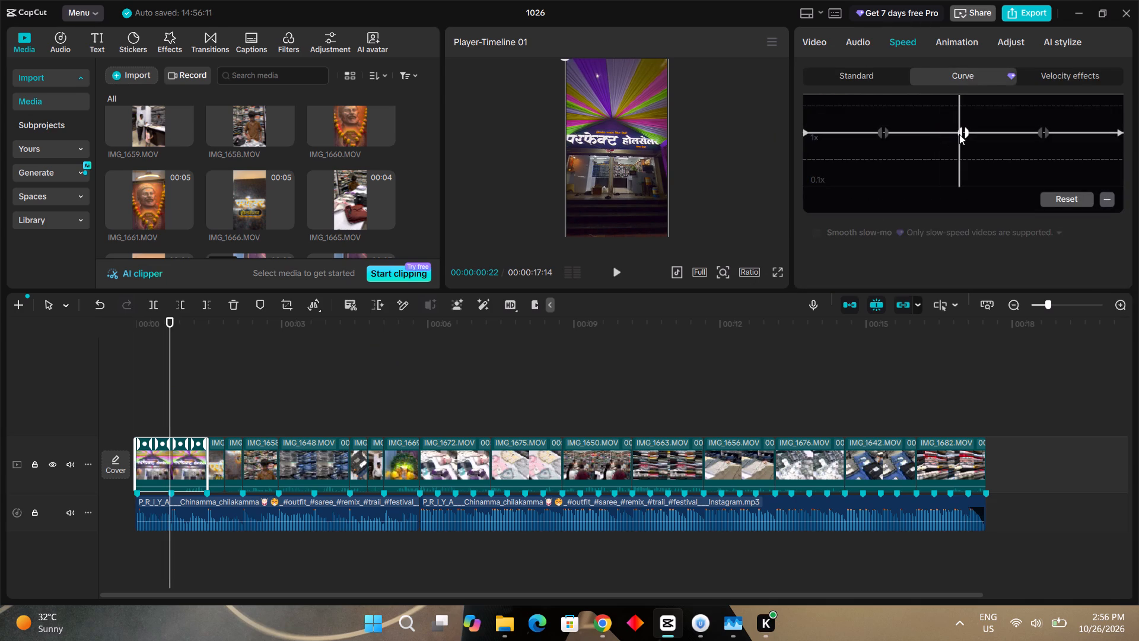
drag(959, 134, 959, 175)
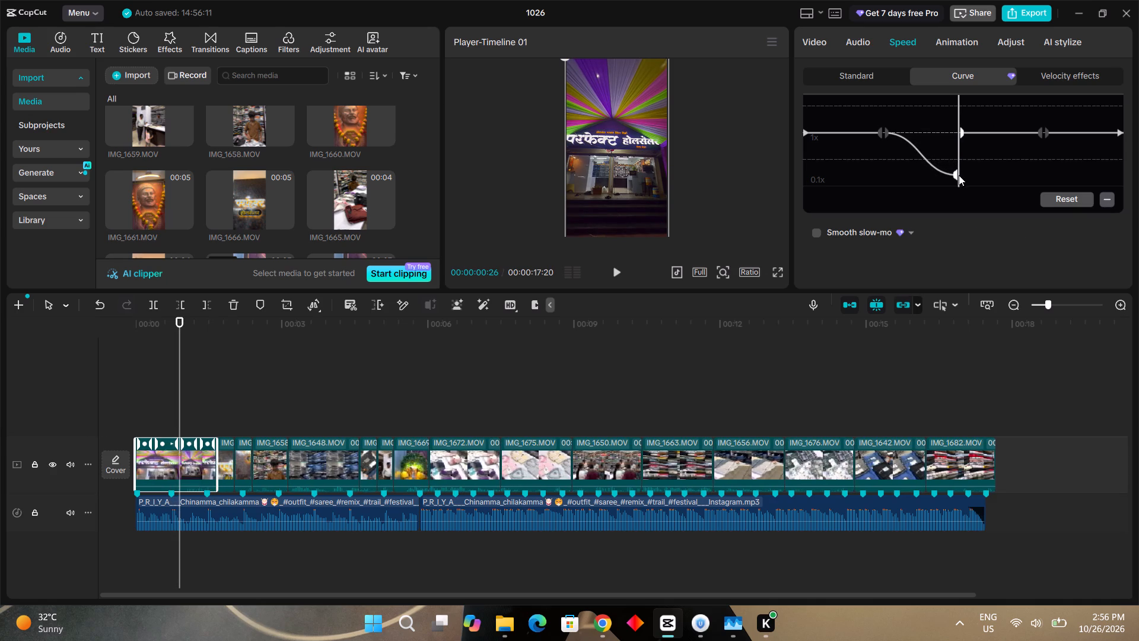
drag(965, 132, 961, 156)
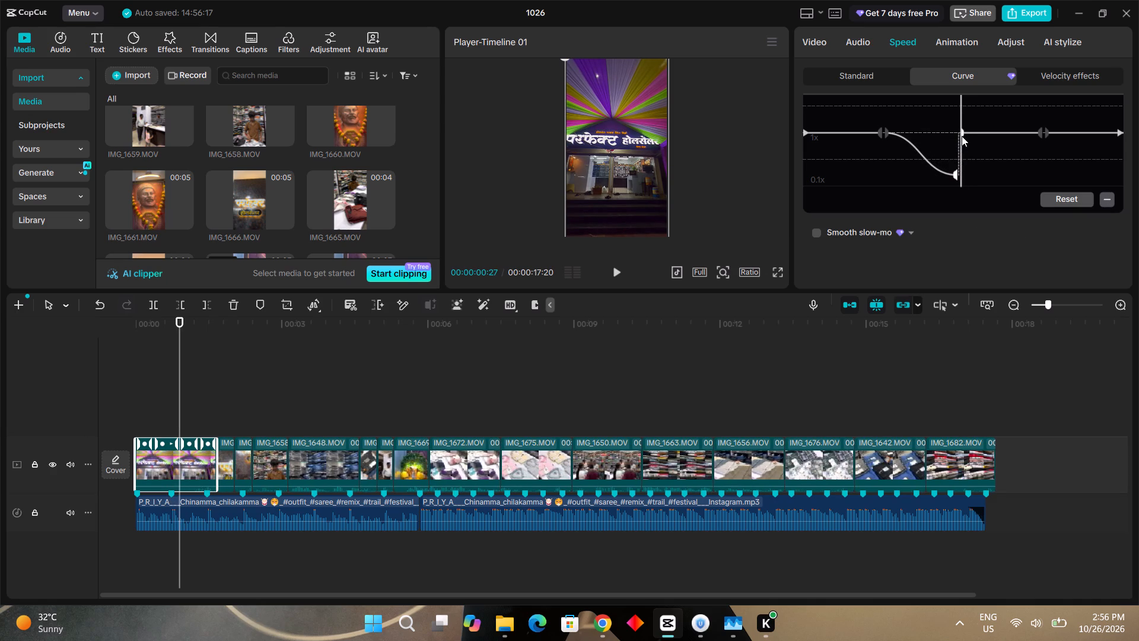
drag(962, 134, 959, 173)
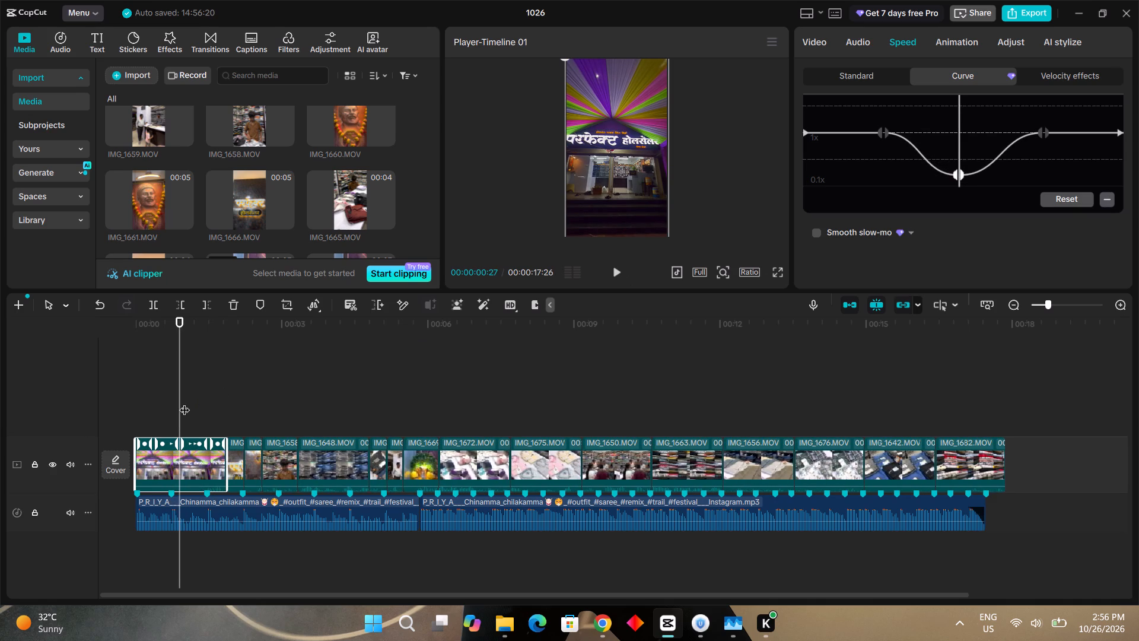
Split the slowed IMG_1627 clip at 00:00:01:14, on the beat marker, and delete the part after the cut.
drag(182, 393, 205, 389)
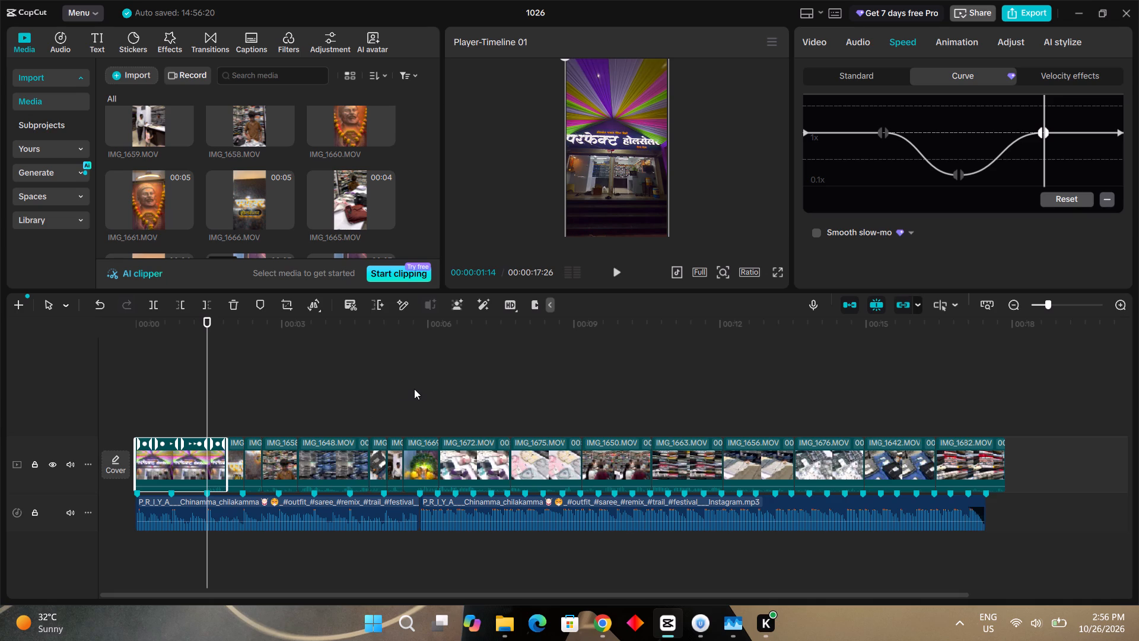
key(ctrl+b)
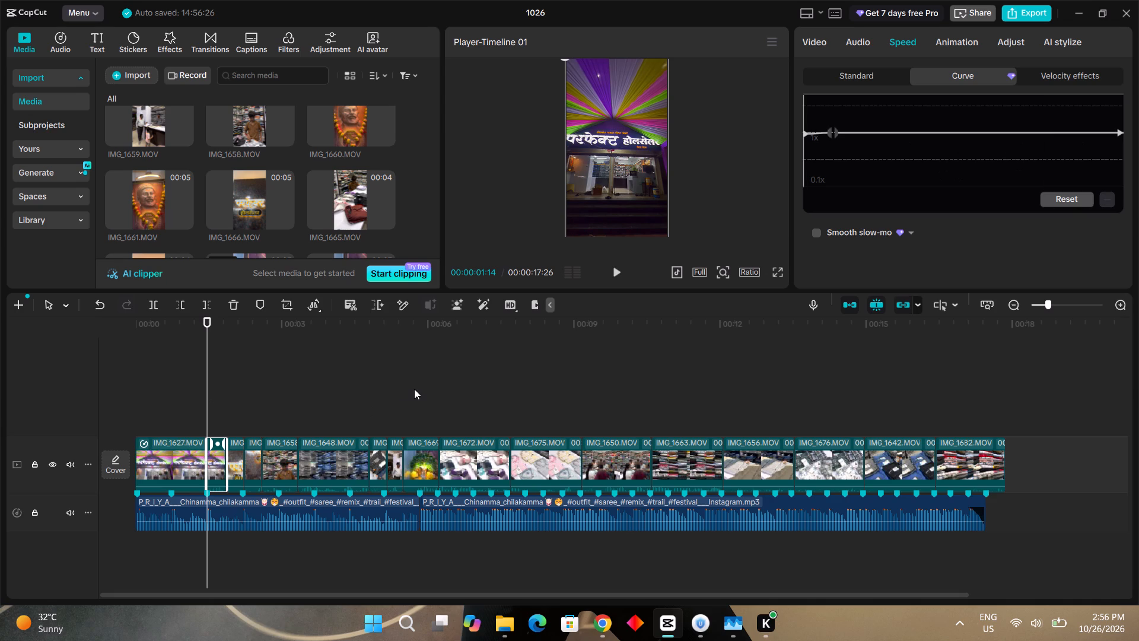
key(BackSpace)
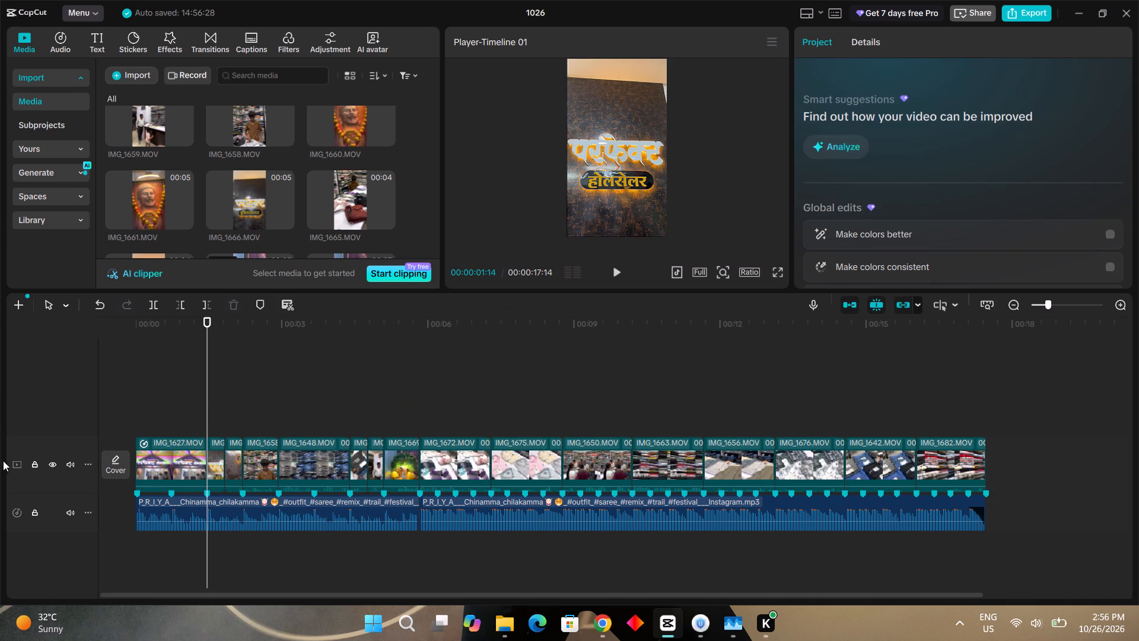
Turn on Smooth slow-mo with Optical flow for the IMG_1627 clip and play back the opening clips from 00:00:00:00.
click(176, 449)
click(894, 36)
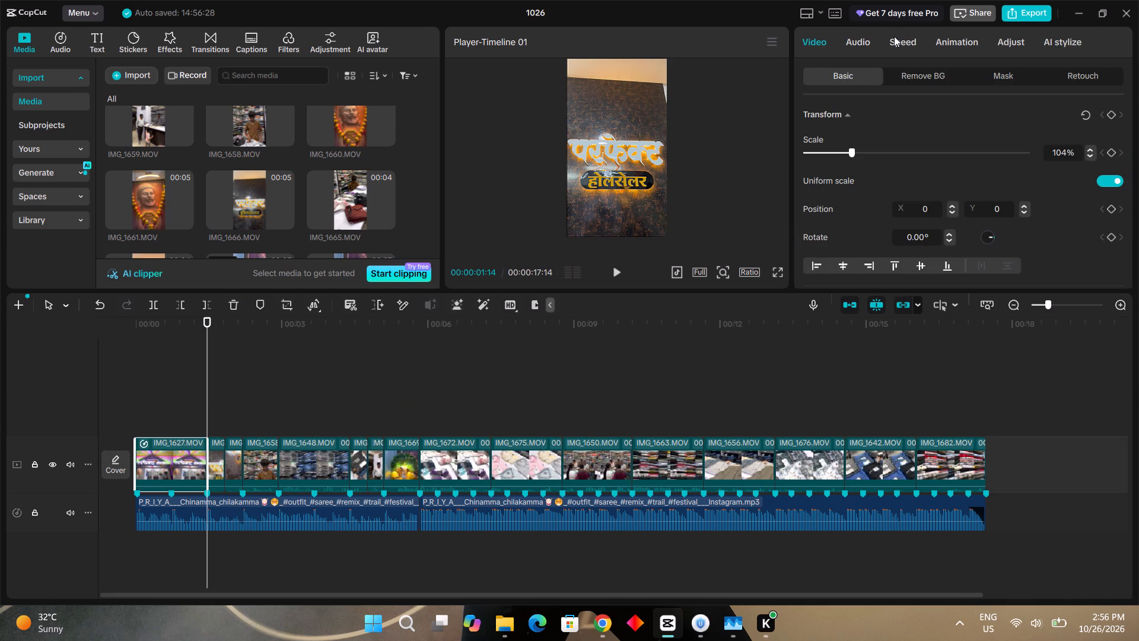
click(818, 235)
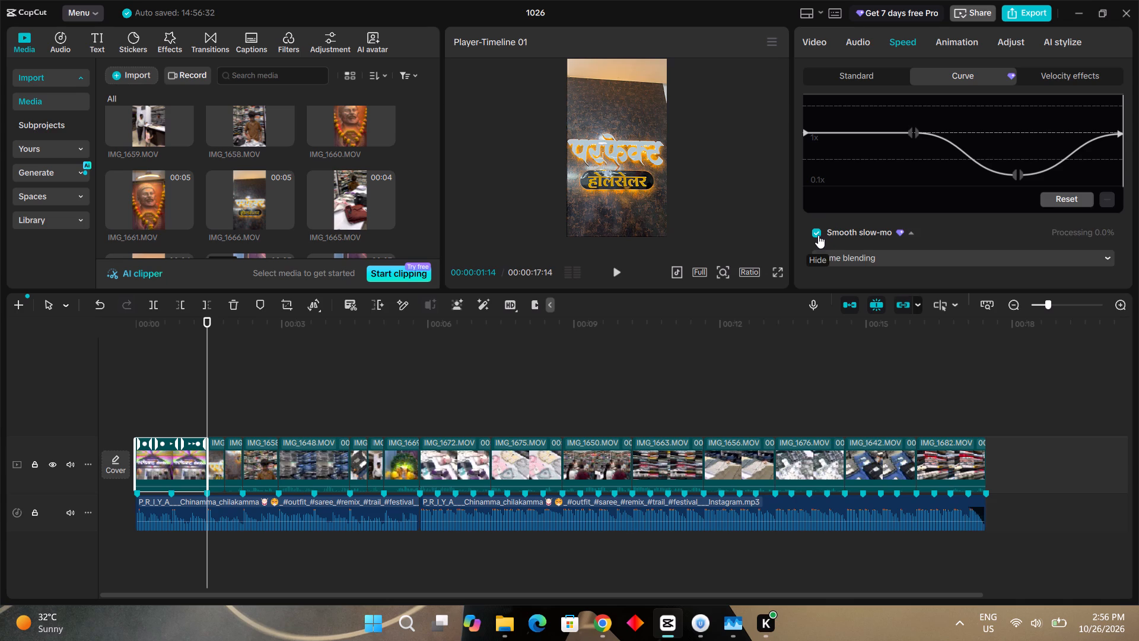
click(845, 258)
click(839, 318)
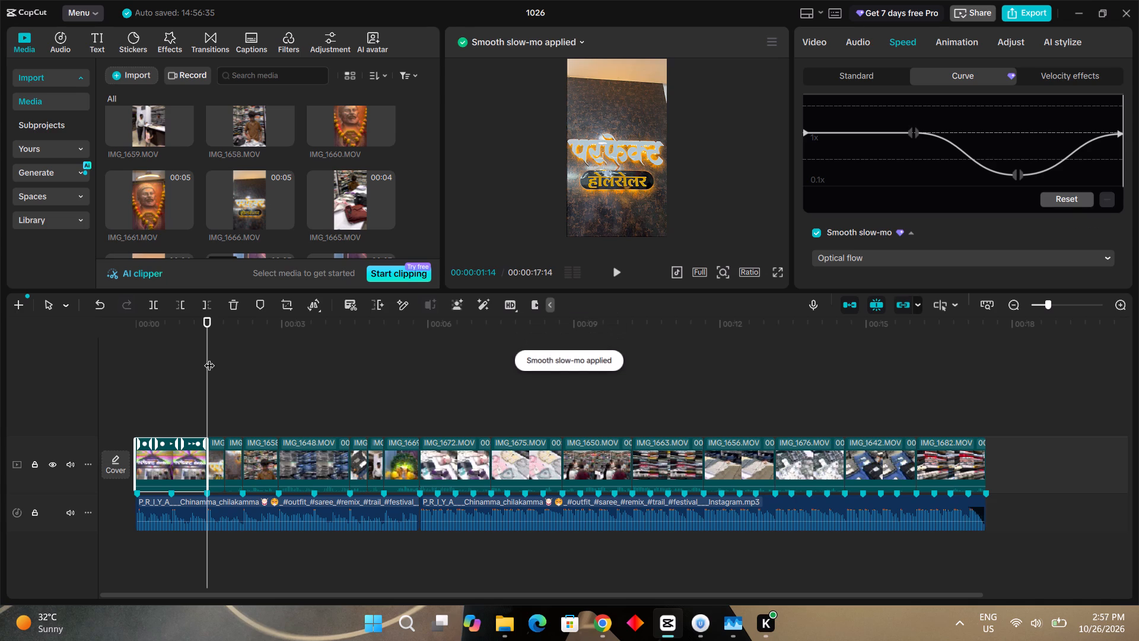
drag(209, 358, 109, 353)
key(space)
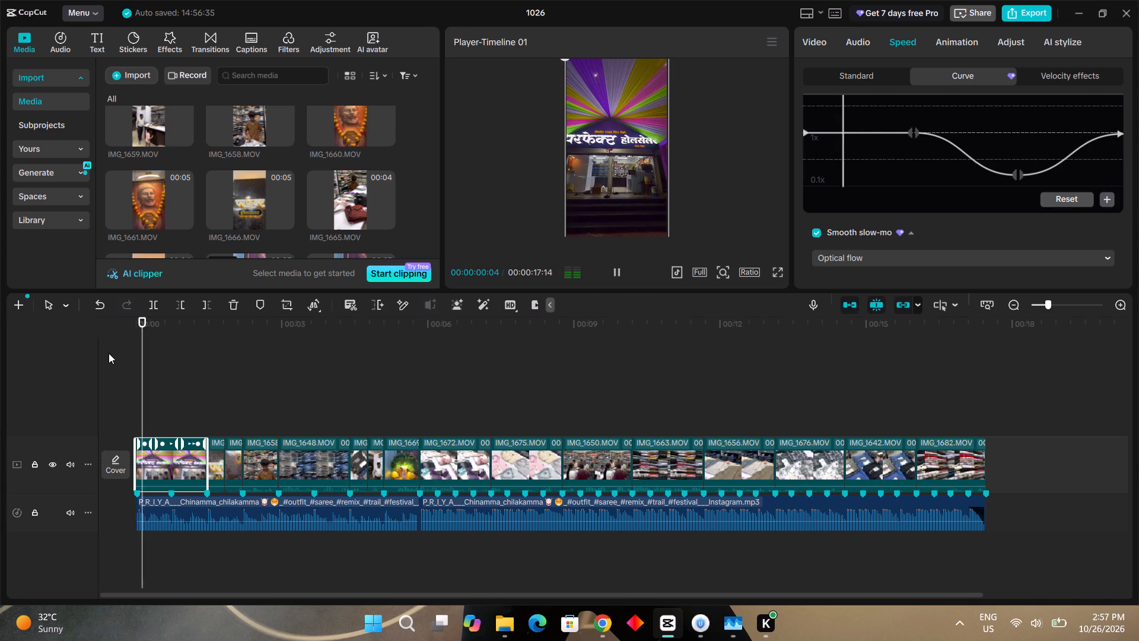
key(space)
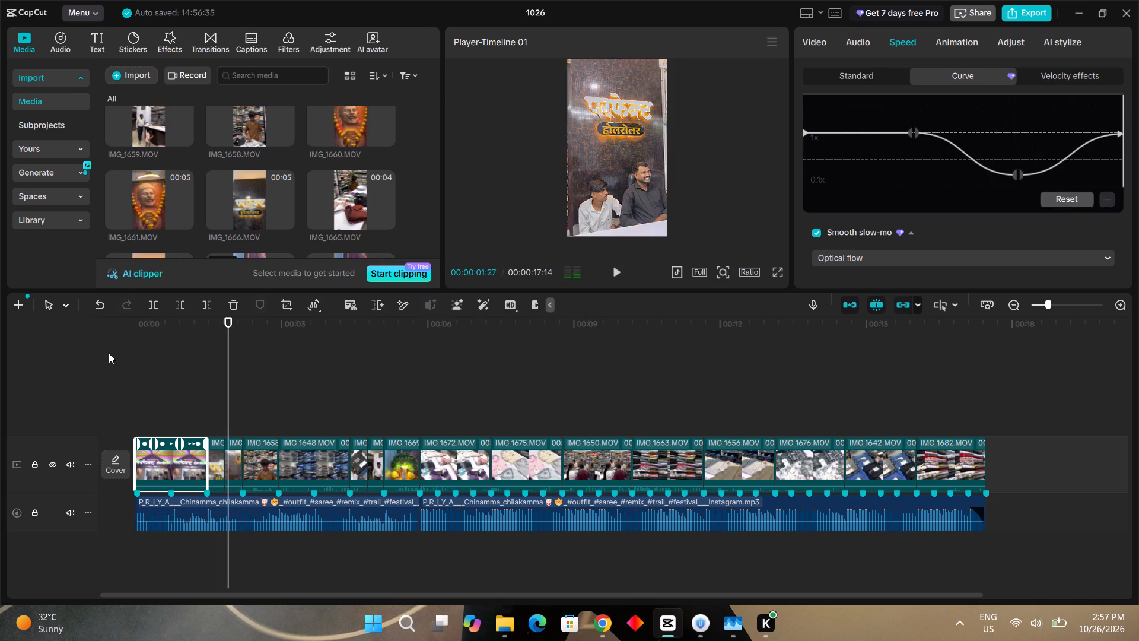
key(space)
key(space)
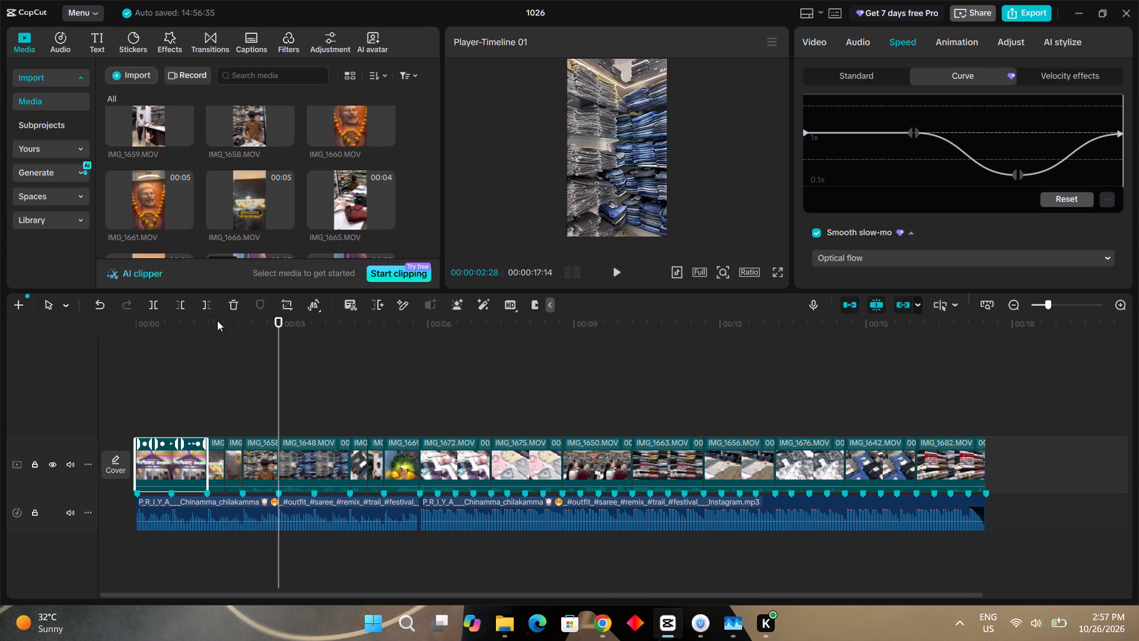
Apply a Custom speed curve to the IMG_1658 clip and lower both halves of its last inner point close to 0.1x.
drag(279, 353, 265, 354)
click(260, 455)
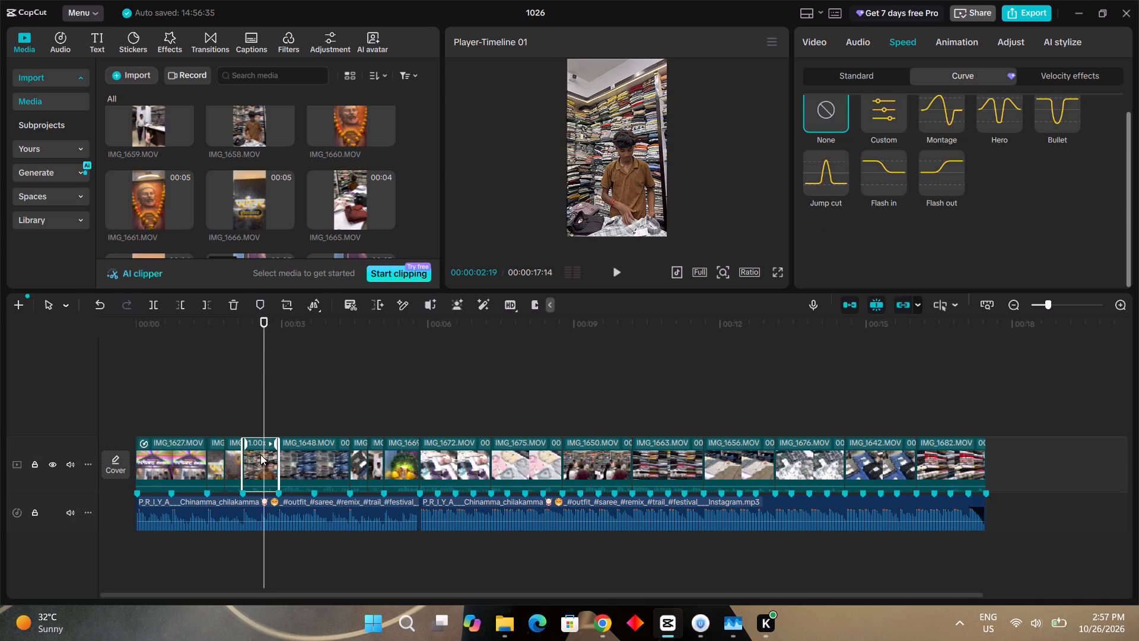
click(898, 106)
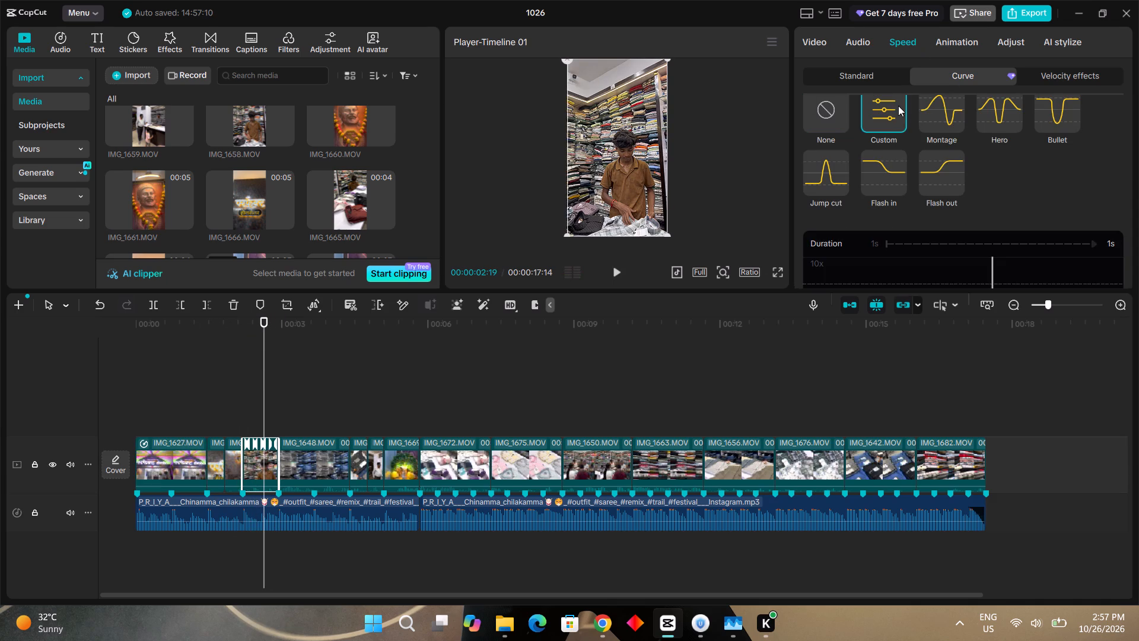
scroll(923, 217, down, 2)
drag(1040, 224, 1042, 268)
drag(1046, 226, 1039, 259)
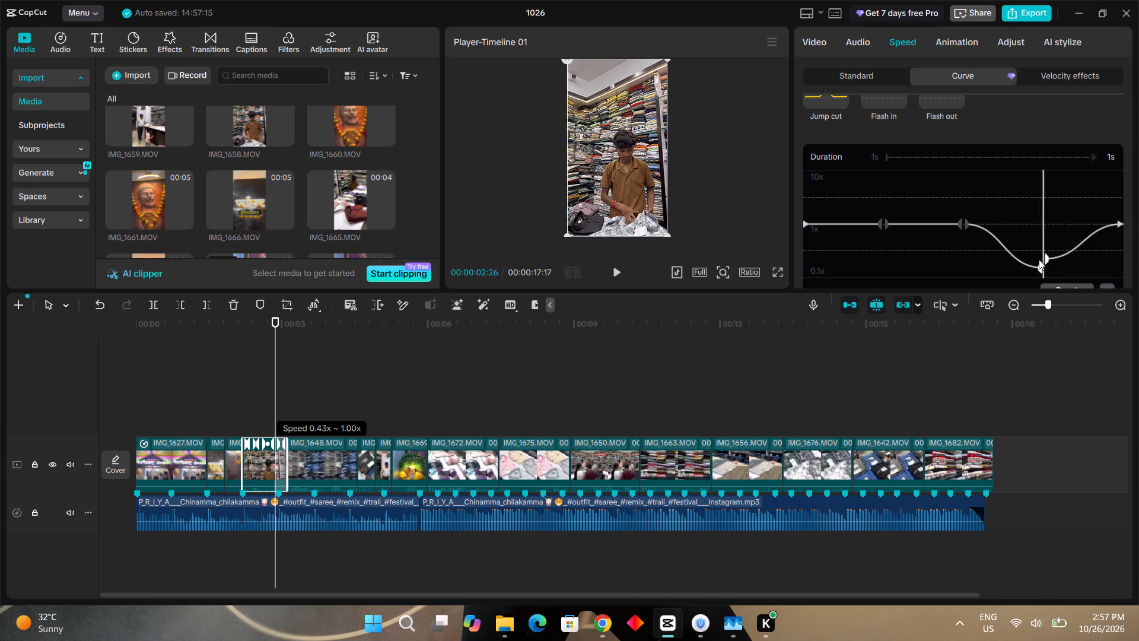
drag(1039, 259, 1038, 264)
Turn on Smooth slow-mo with Optical flow for the IMG_1658 clip.
scroll(947, 269, down, 3)
click(816, 235)
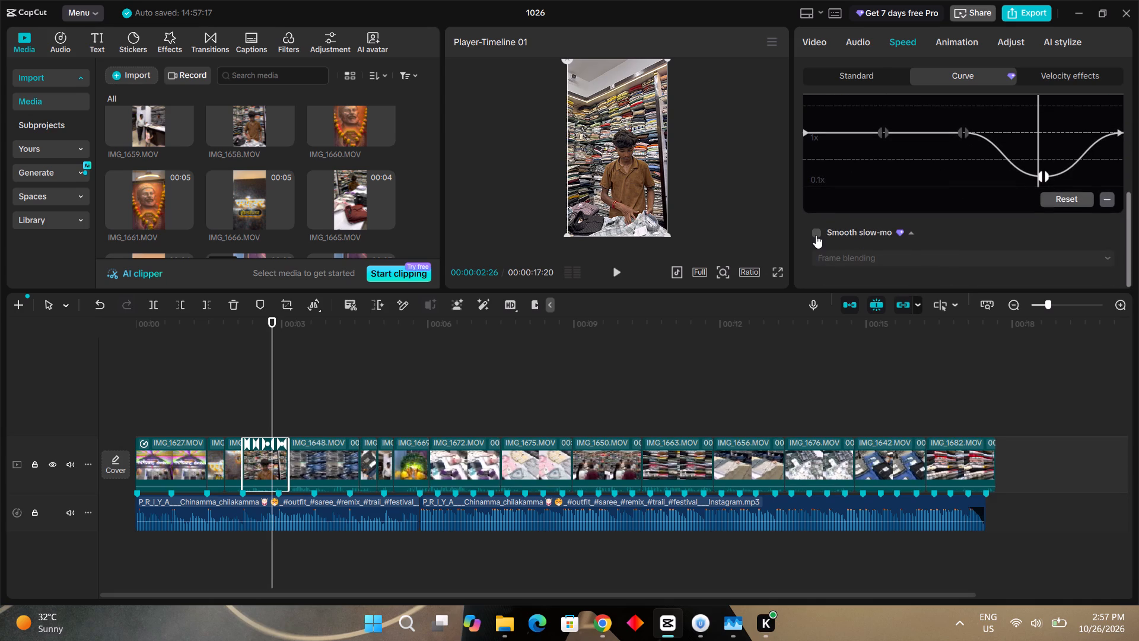
click(904, 258)
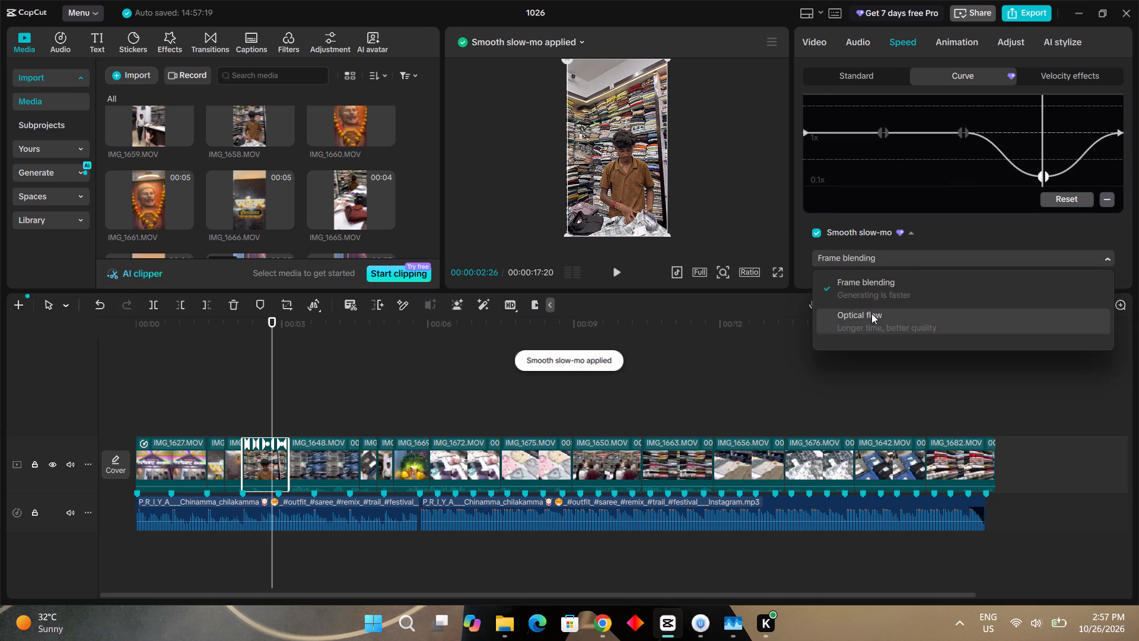
click(870, 315)
Split the slowed IMG_1658 clip at 00:00:02:28, on the beat marker, and delete the part after the cut.
drag(271, 351, 278, 354)
key(ctrl+b)
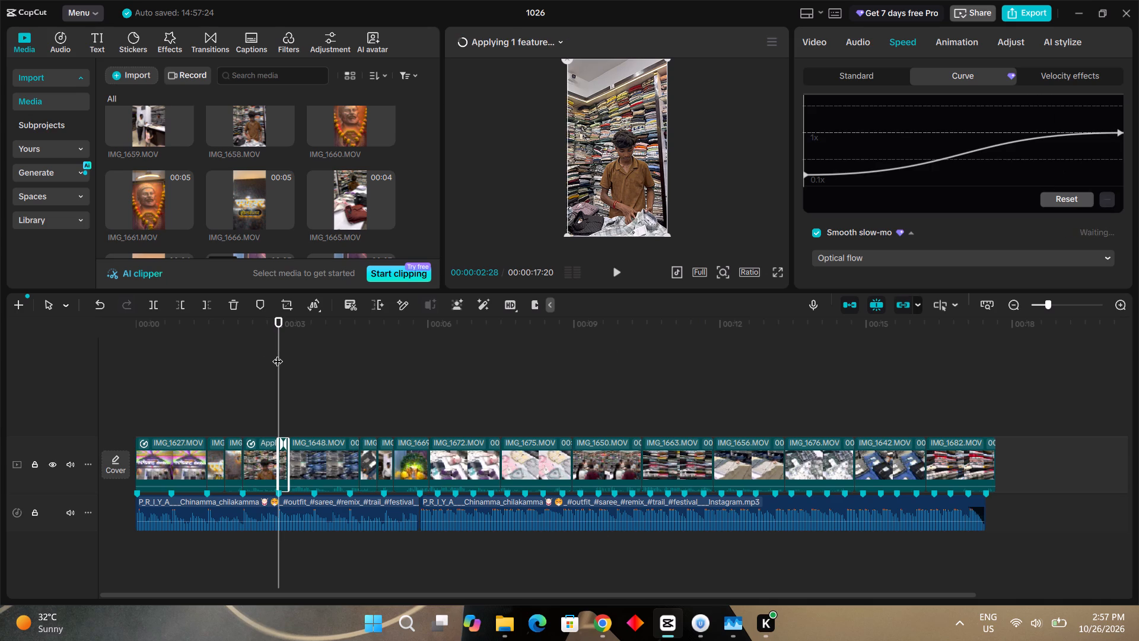
key(BackSpace)
Return to 00:00:00:00 and check the Smooth slow-mo processing in the IMG_1658 clip's speed settings.
drag(278, 354, 49, 323)
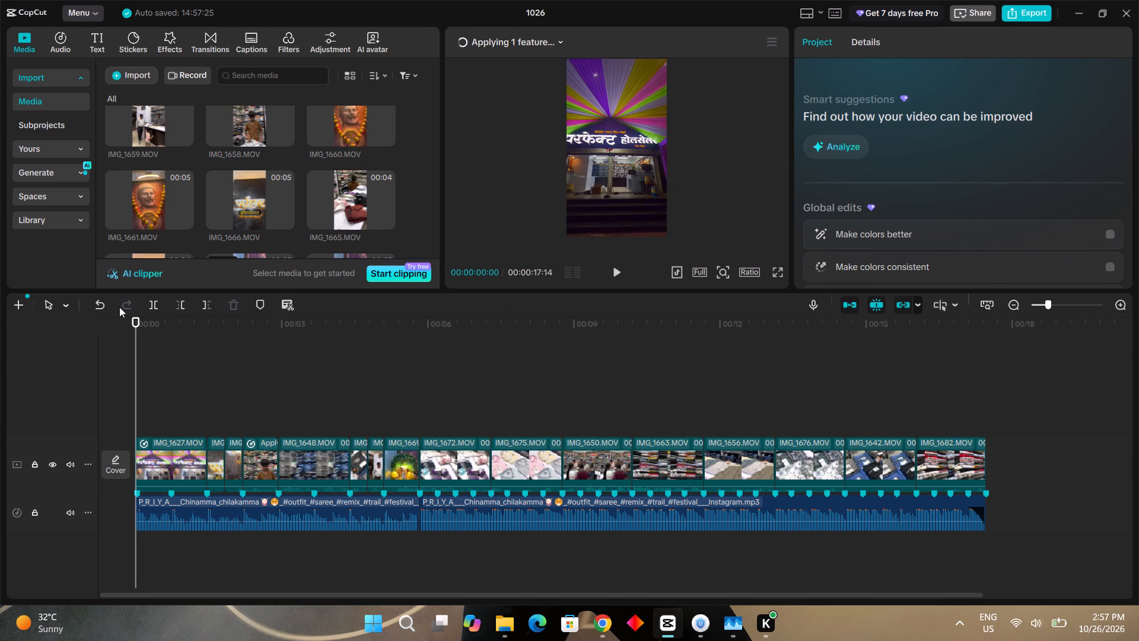
click(261, 456)
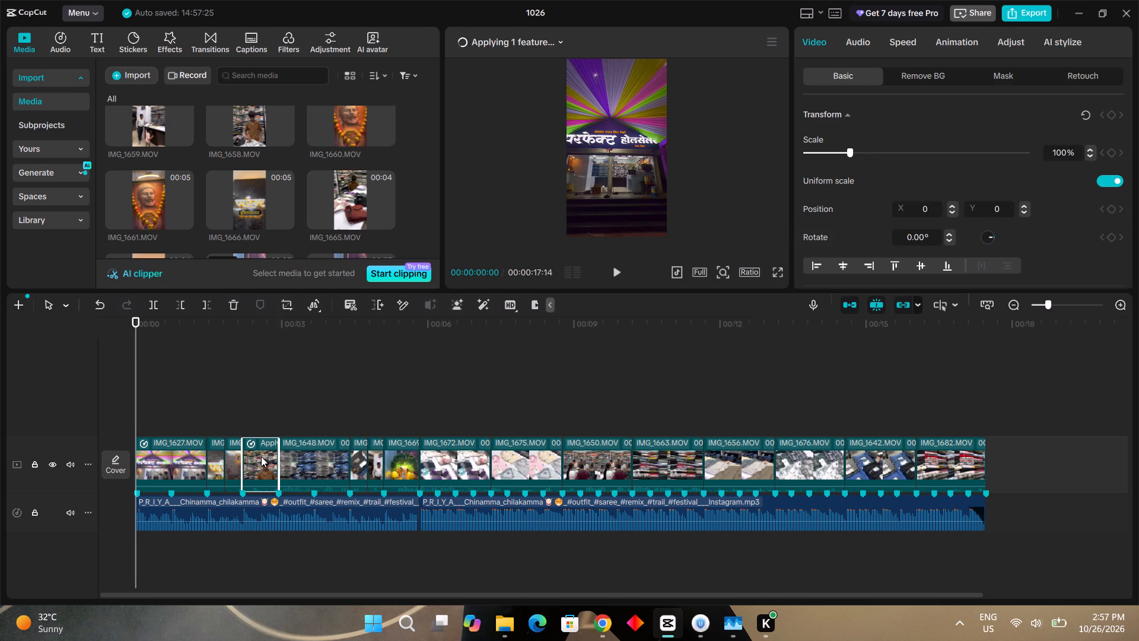
click(913, 39)
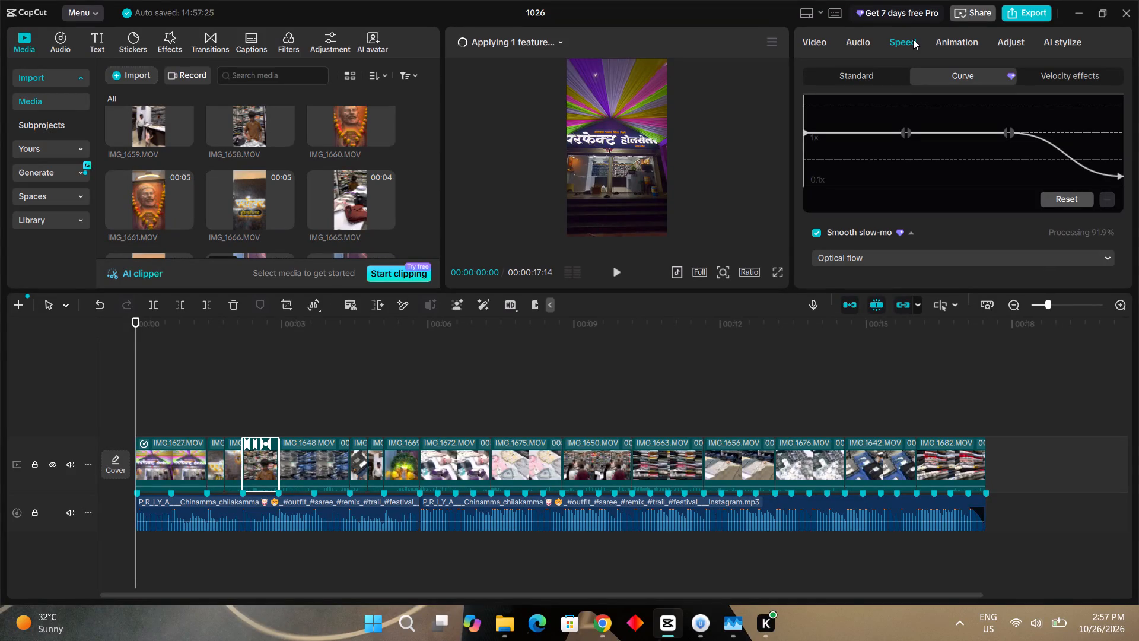
Play the opening shots full screen, and again on the timeline from 00:00:00:00, to review the slow-motion effect.
click(776, 269)
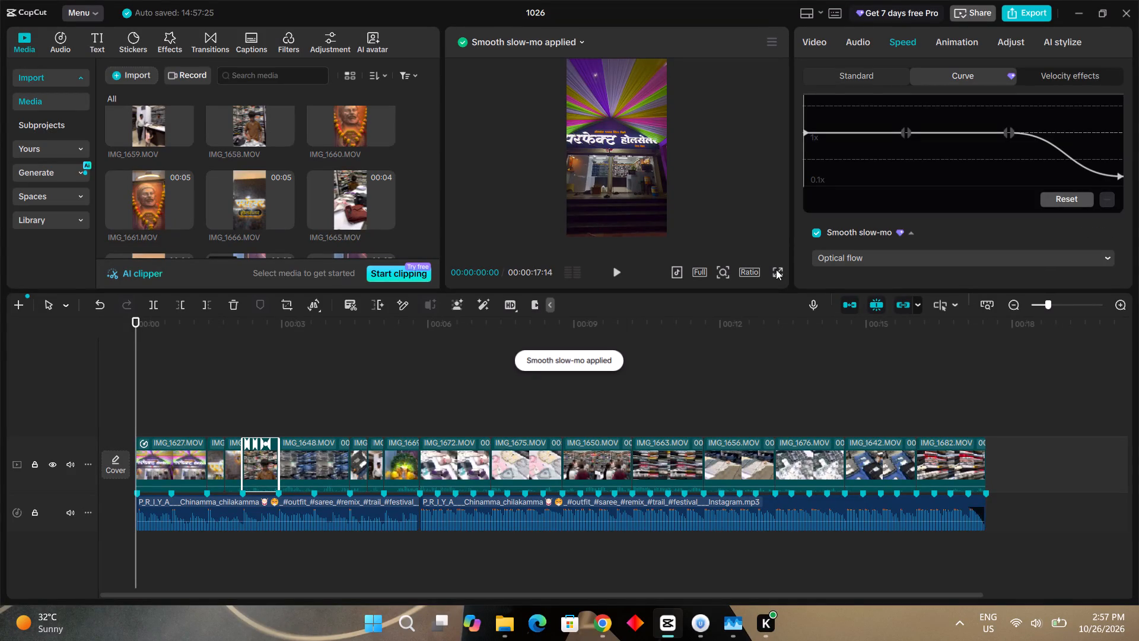
key(space)
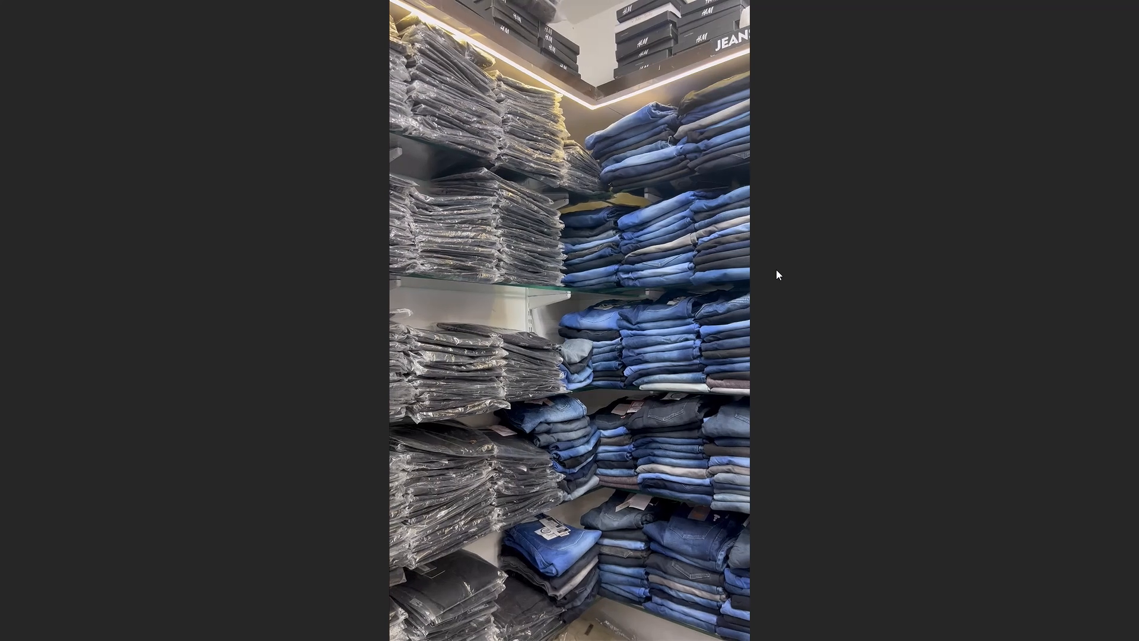
key(space)
click(720, 331)
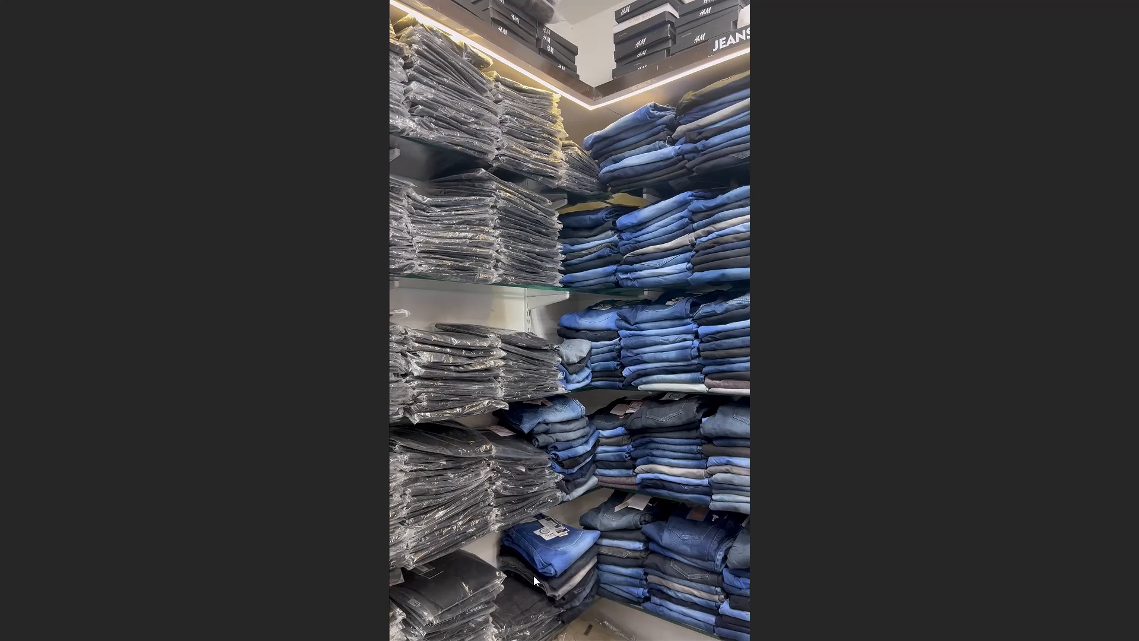
drag(533, 576, 479, 573)
key(space)
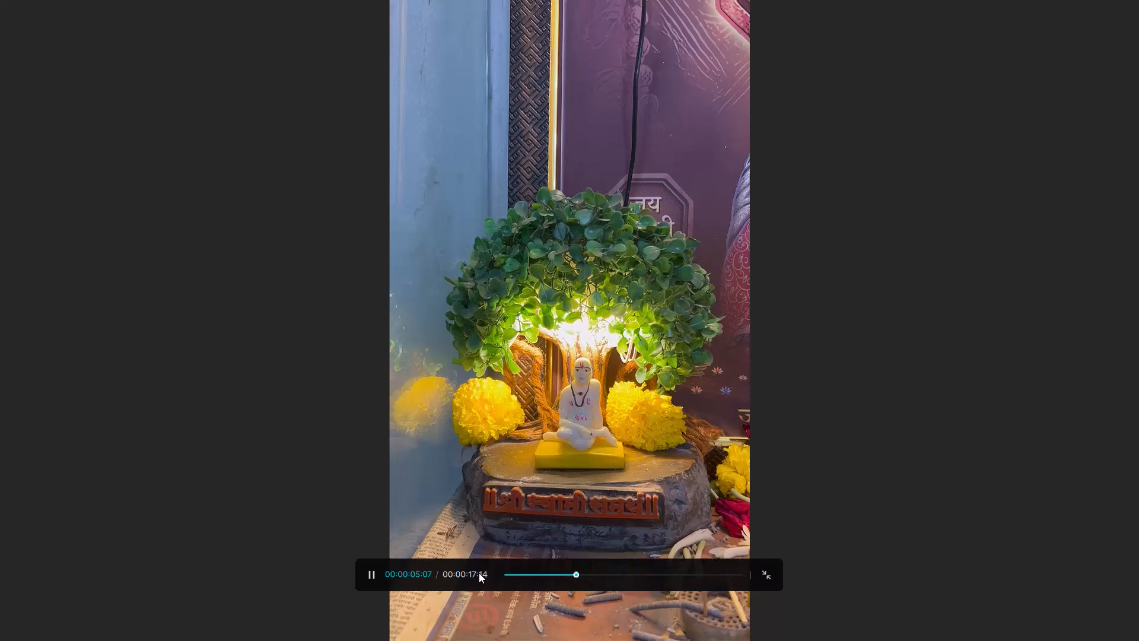
key(space)
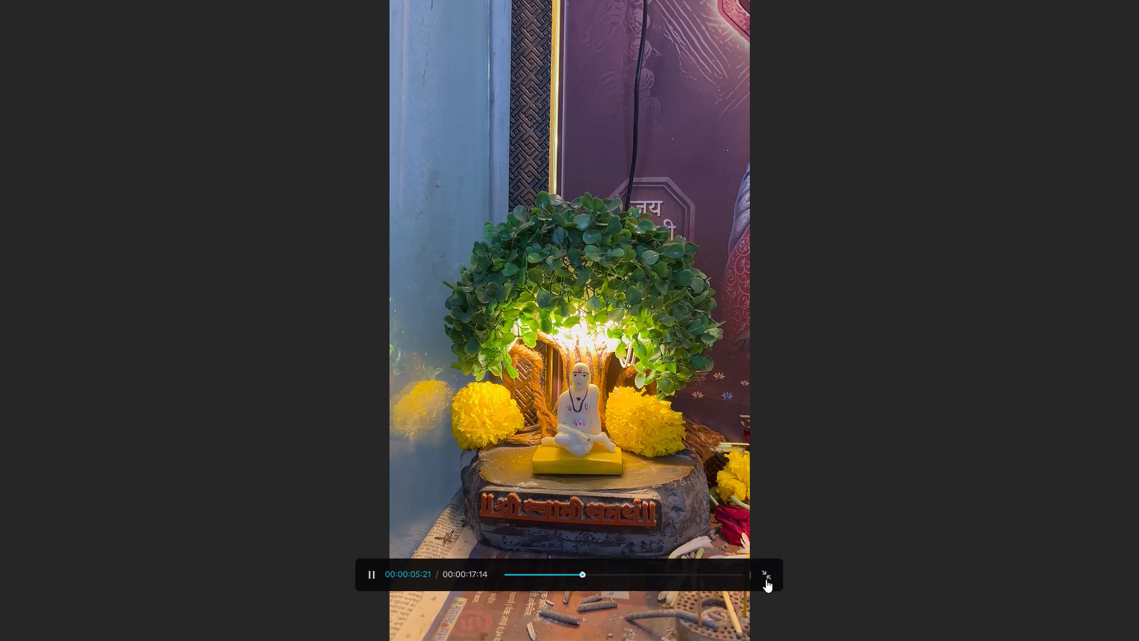
click(766, 579)
drag(415, 361, 104, 336)
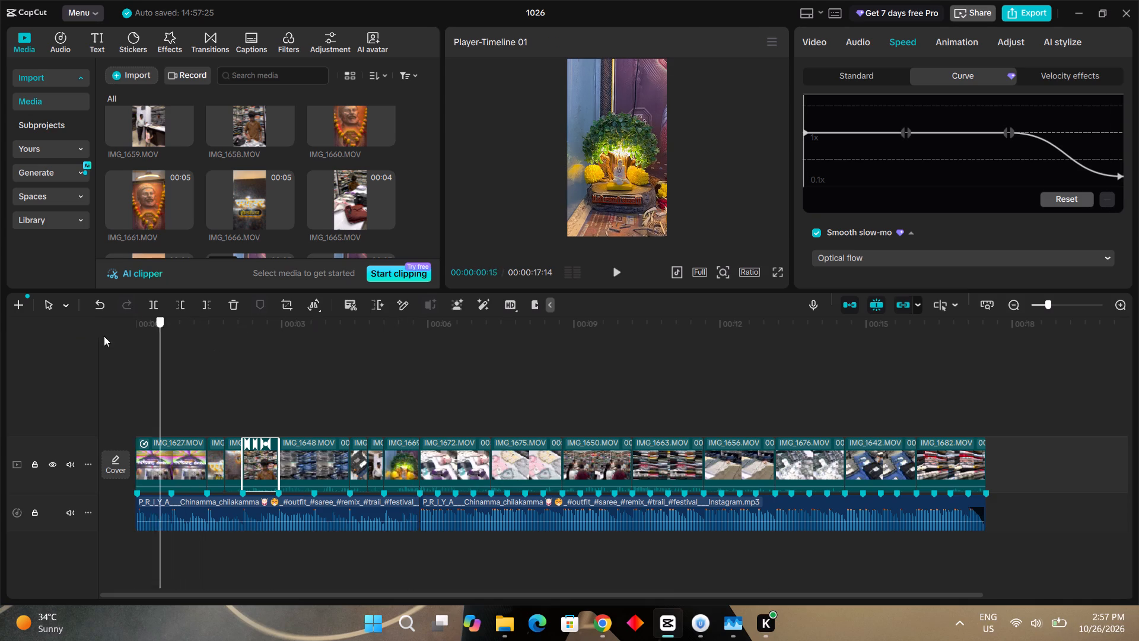
drag(104, 336, 67, 334)
key(space)
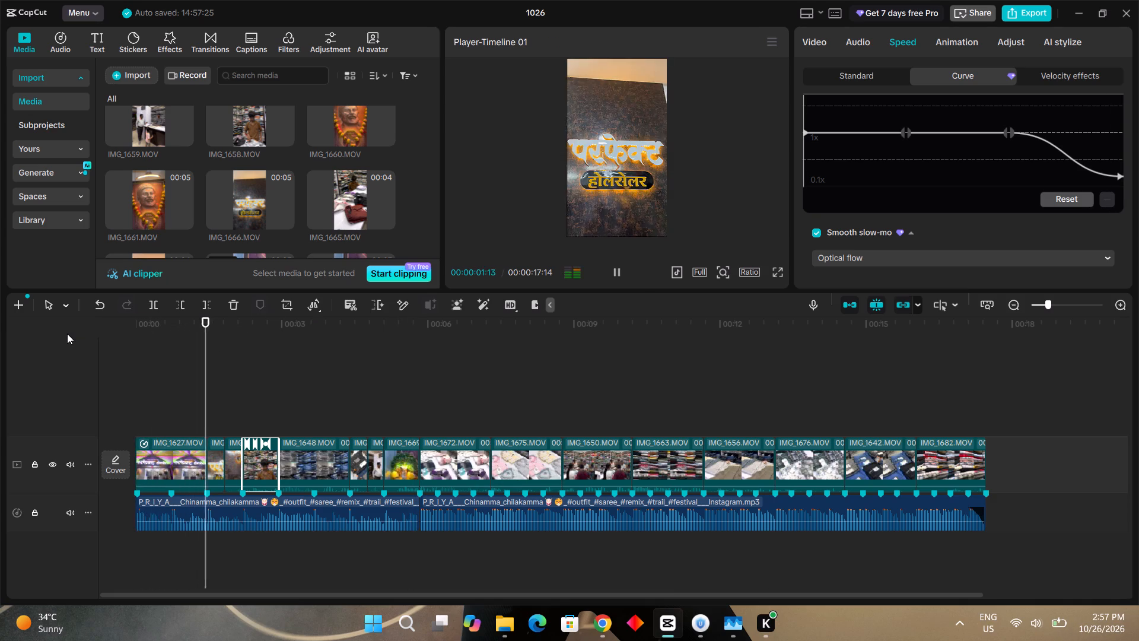
key(space)
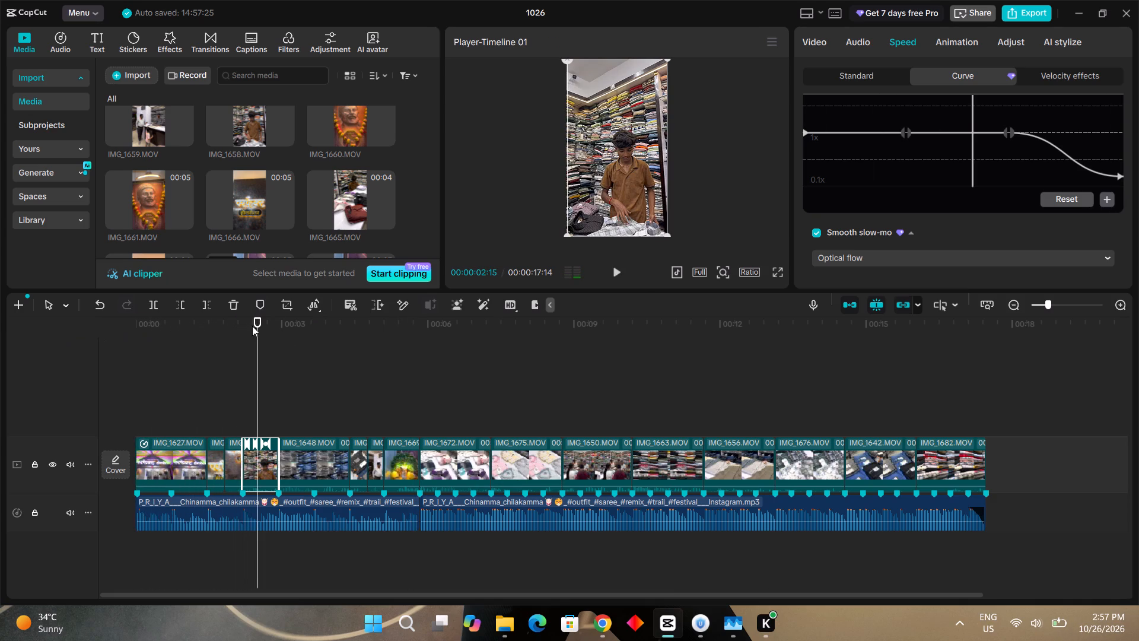
Apply a Custom speed curve to the second clip, the shop sign, and lower both halves of its middle point to about 0.27x.
drag(259, 354, 205, 357)
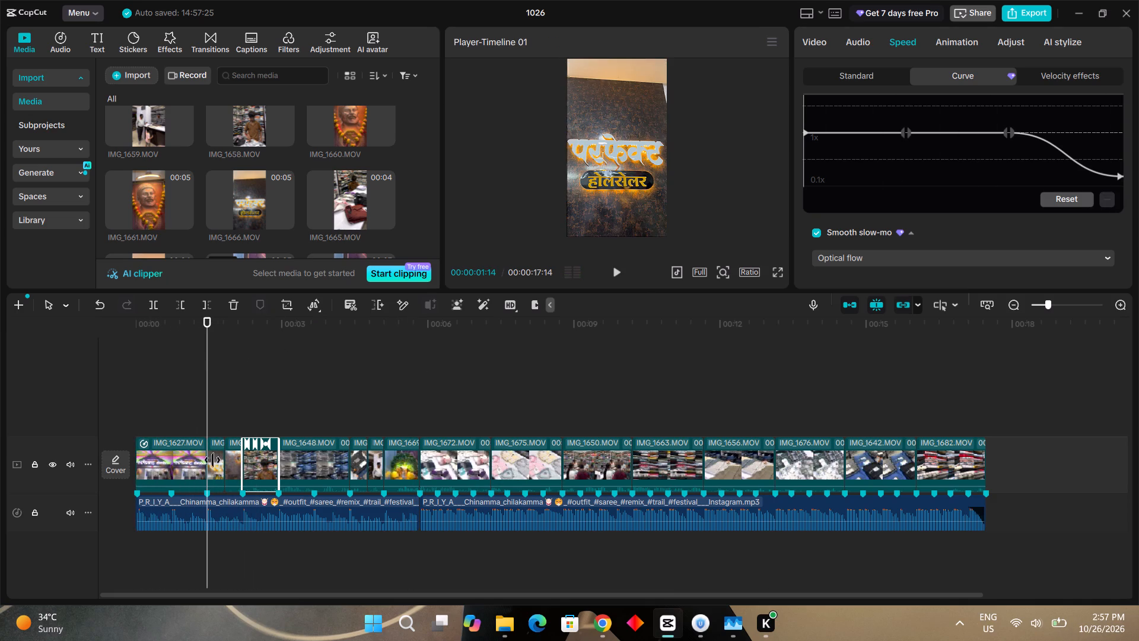
click(213, 465)
click(883, 124)
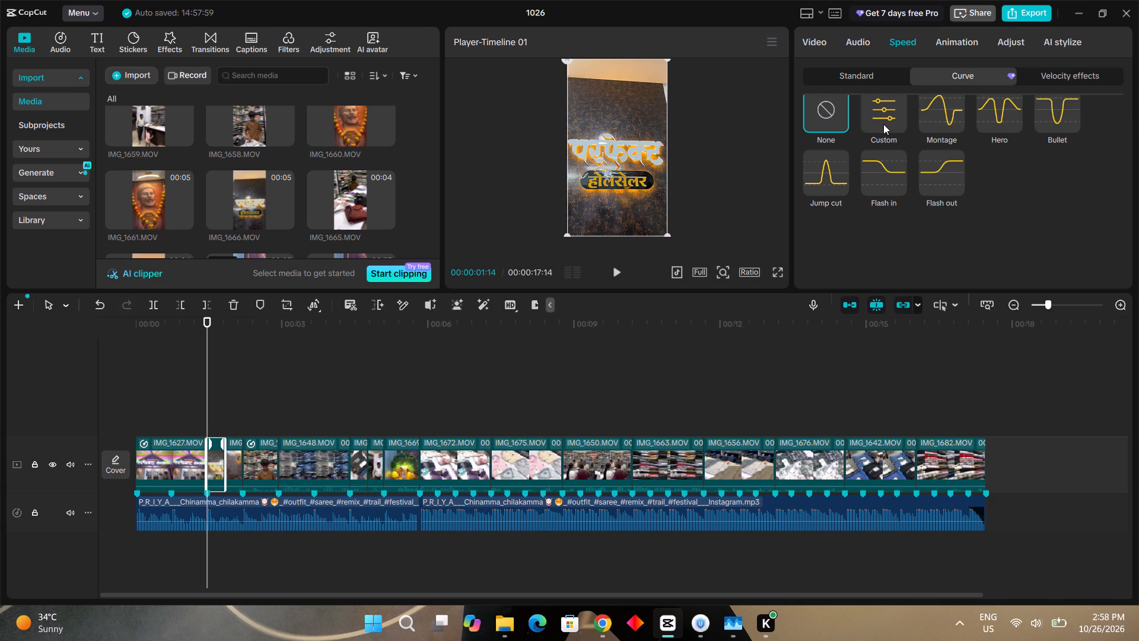
scroll(909, 182, down, 4)
click(962, 130)
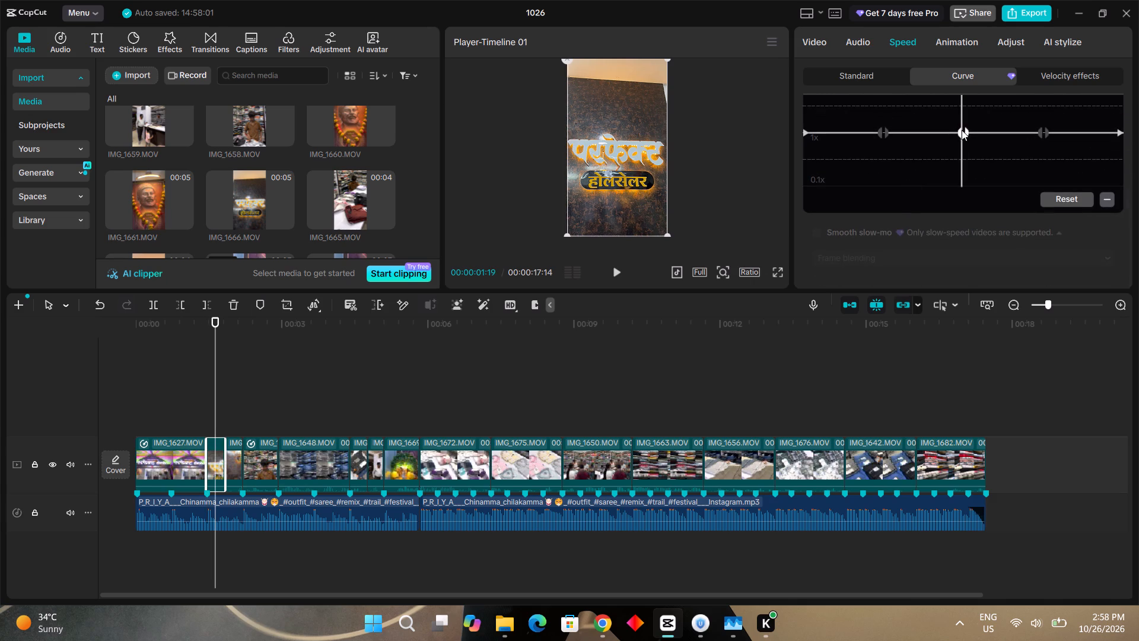
drag(960, 134, 960, 150)
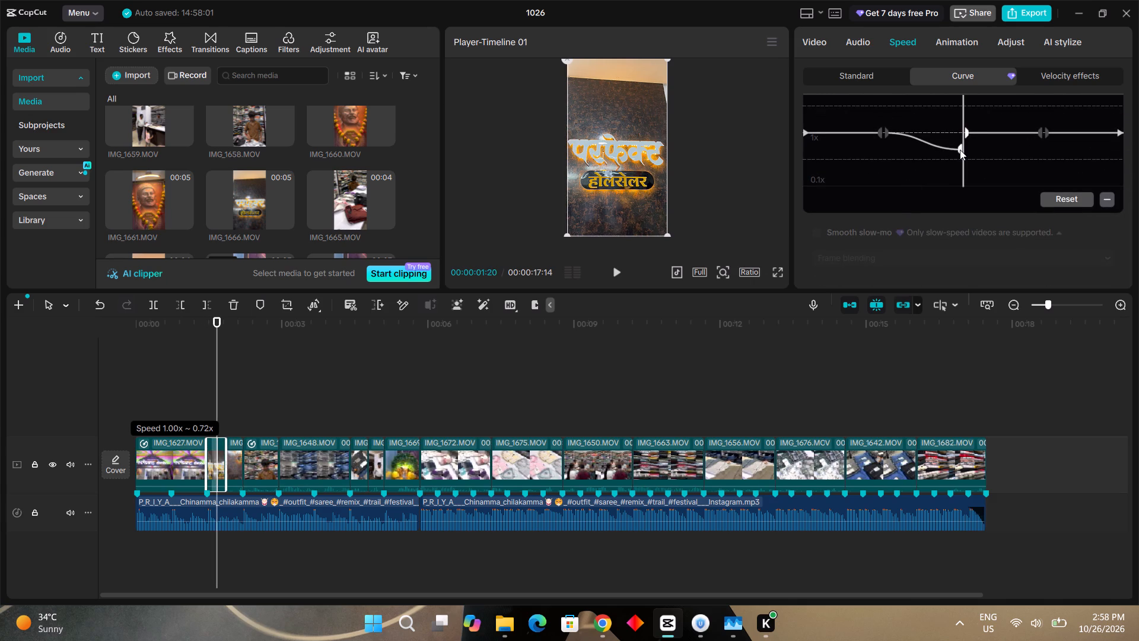
drag(960, 150, 966, 176)
drag(968, 134, 960, 177)
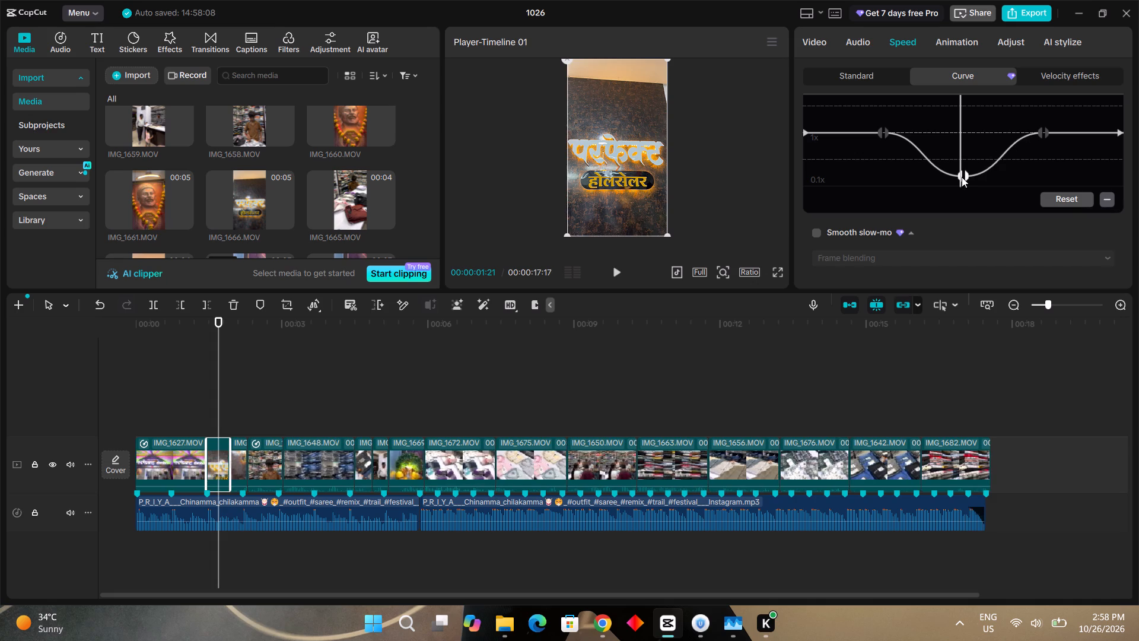
Move the shop-sign curve's middle point slightly earlier, then lower the first half of its last inner point to about 0.27x and shift that point earlier.
drag(965, 177, 941, 177)
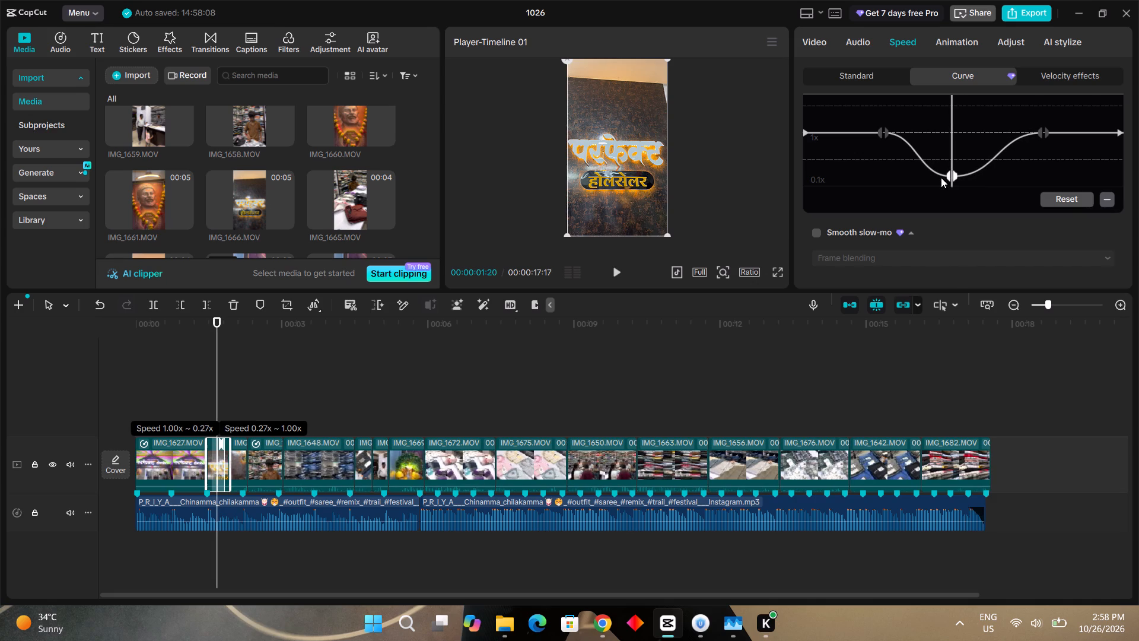
drag(1039, 135, 975, 175)
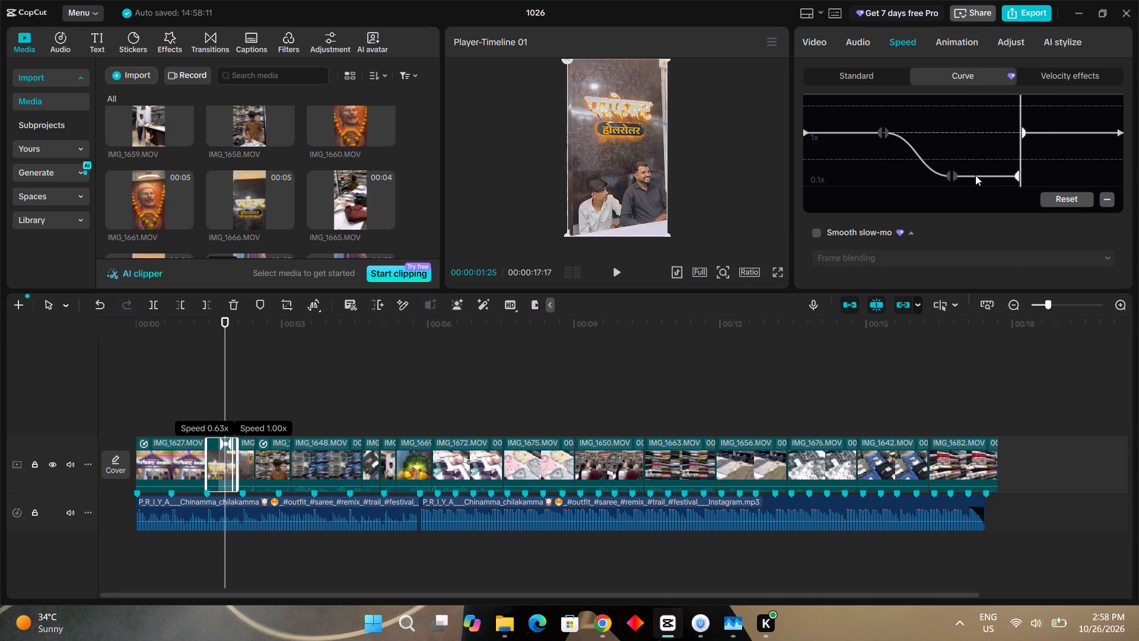
drag(975, 175, 962, 176)
click(1019, 175)
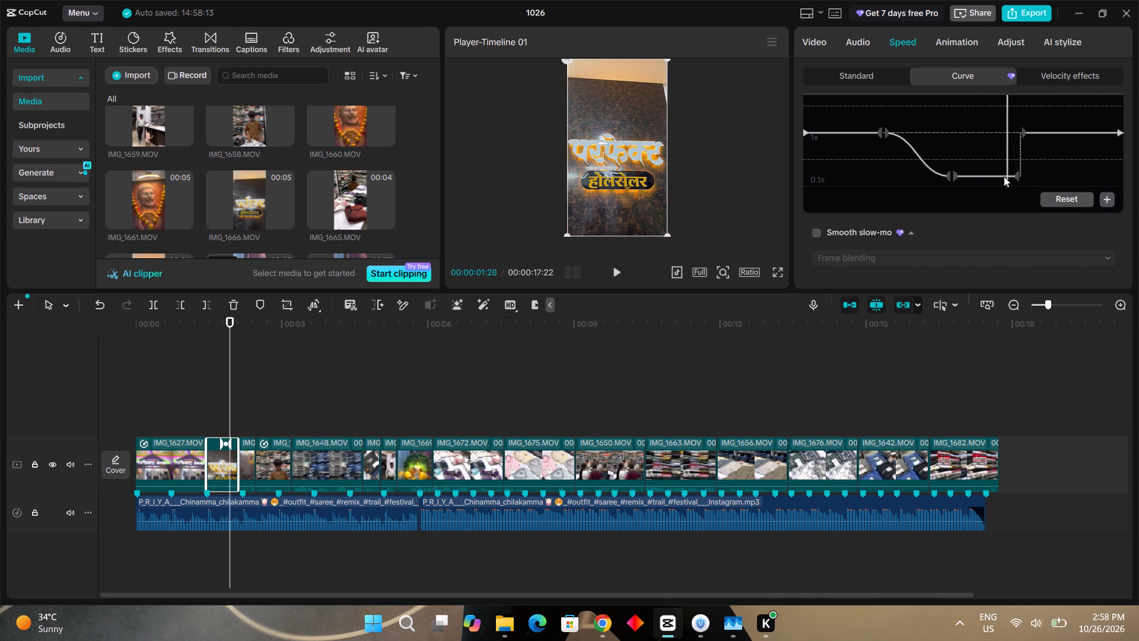
drag(1019, 174, 1035, 169)
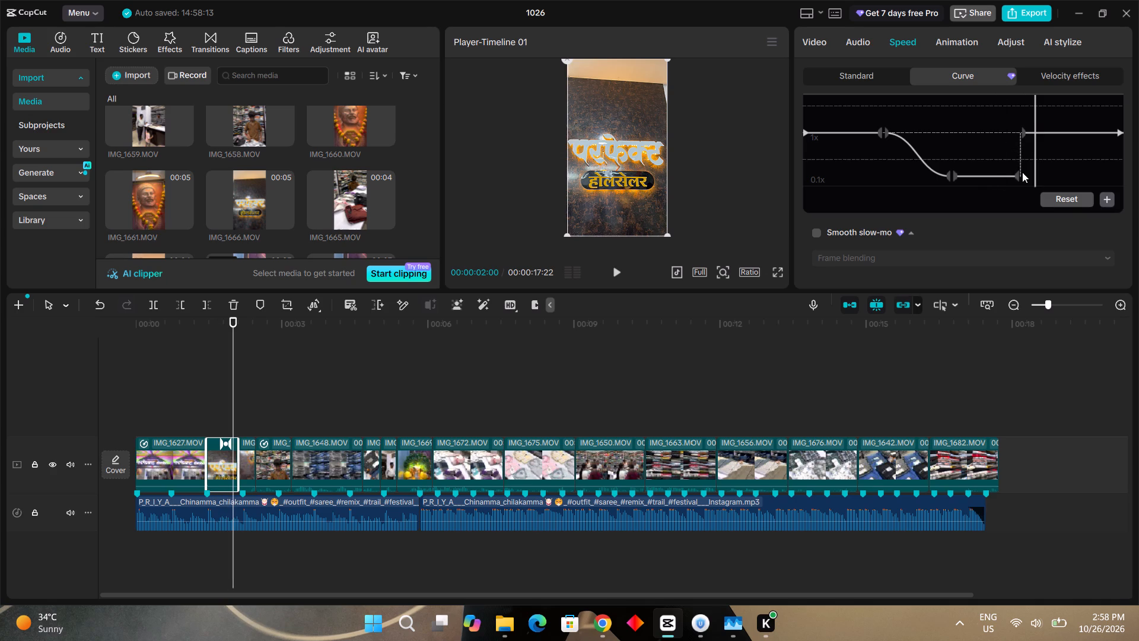
drag(1018, 173, 960, 178)
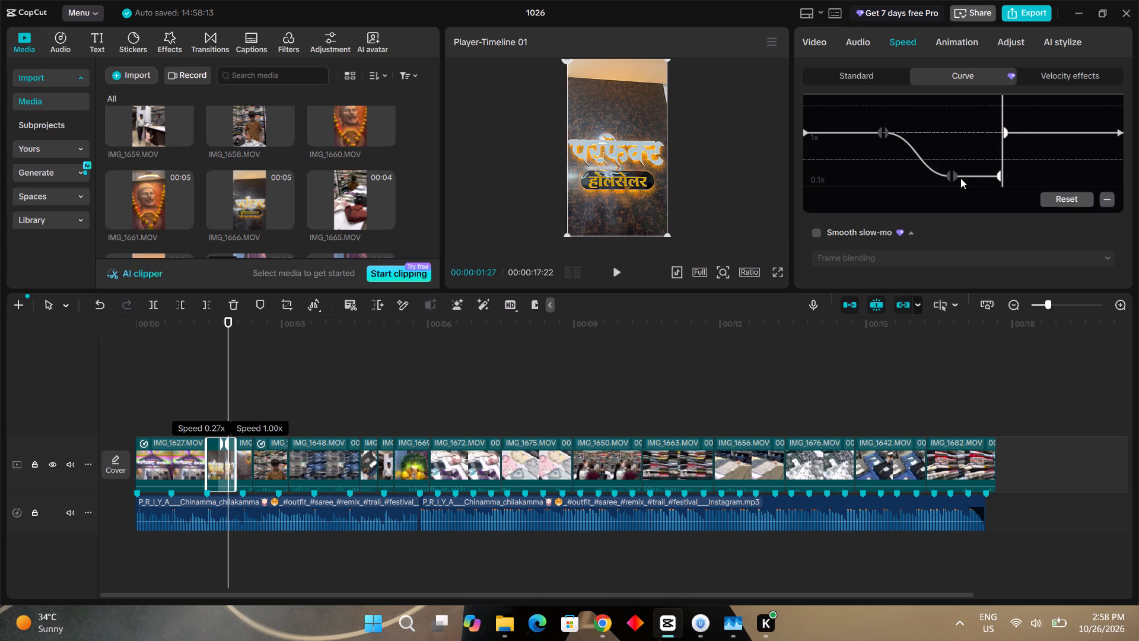
drag(960, 178, 924, 170)
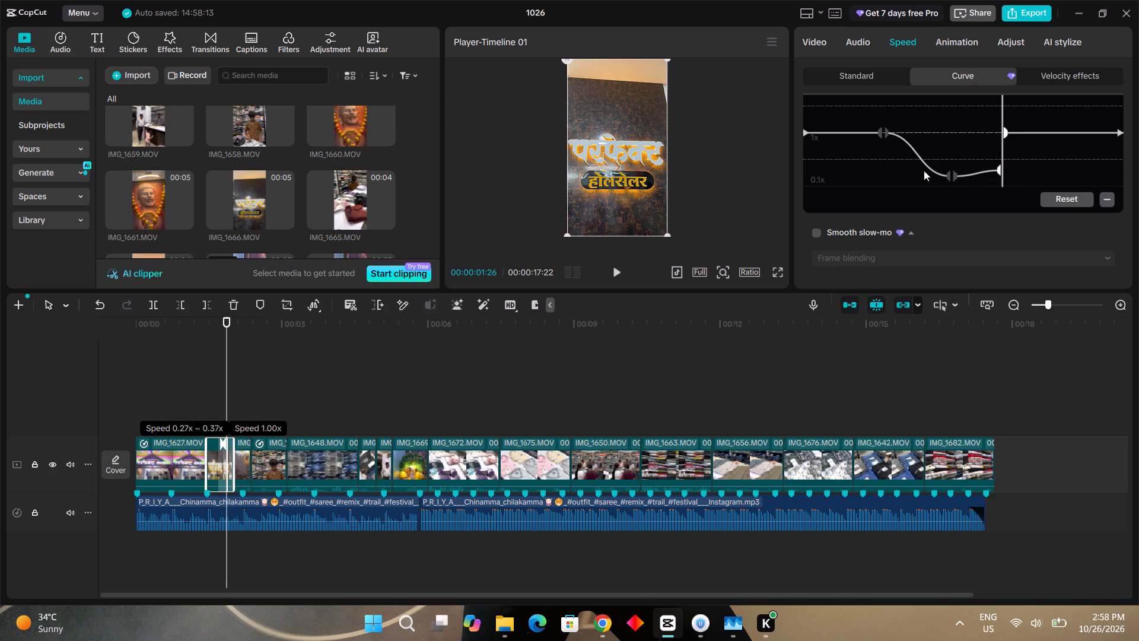
drag(924, 170, 924, 179)
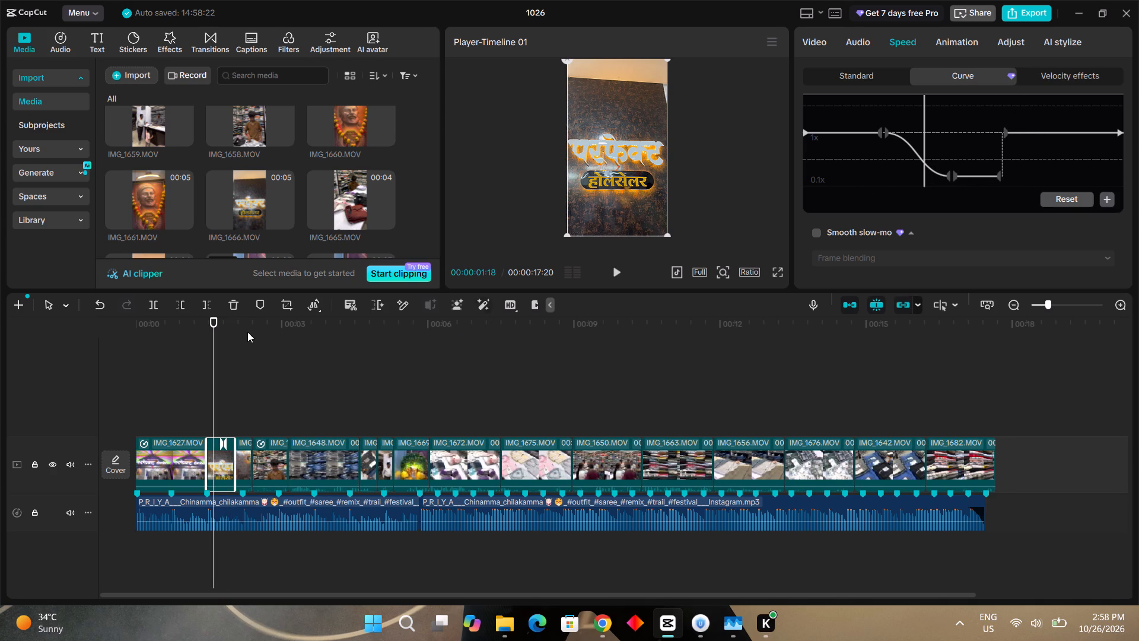
Scrub through the shop-sign clip to 00:00:01:26 and turn on Smooth slow-mo with Optical flow for it.
drag(217, 366, 224, 367)
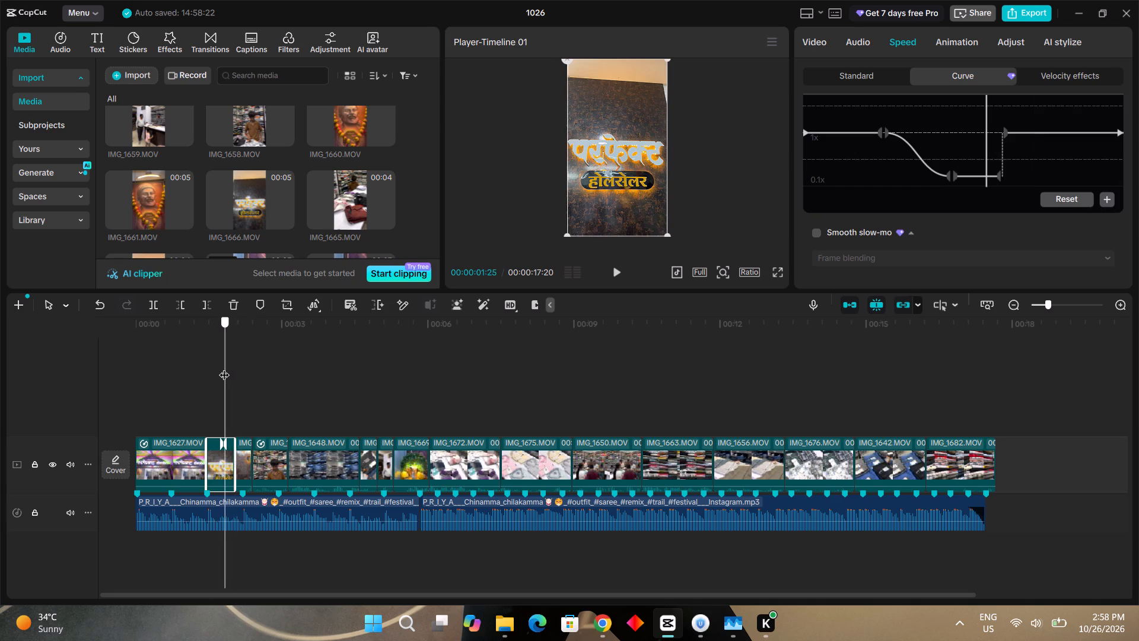
drag(224, 367, 211, 369)
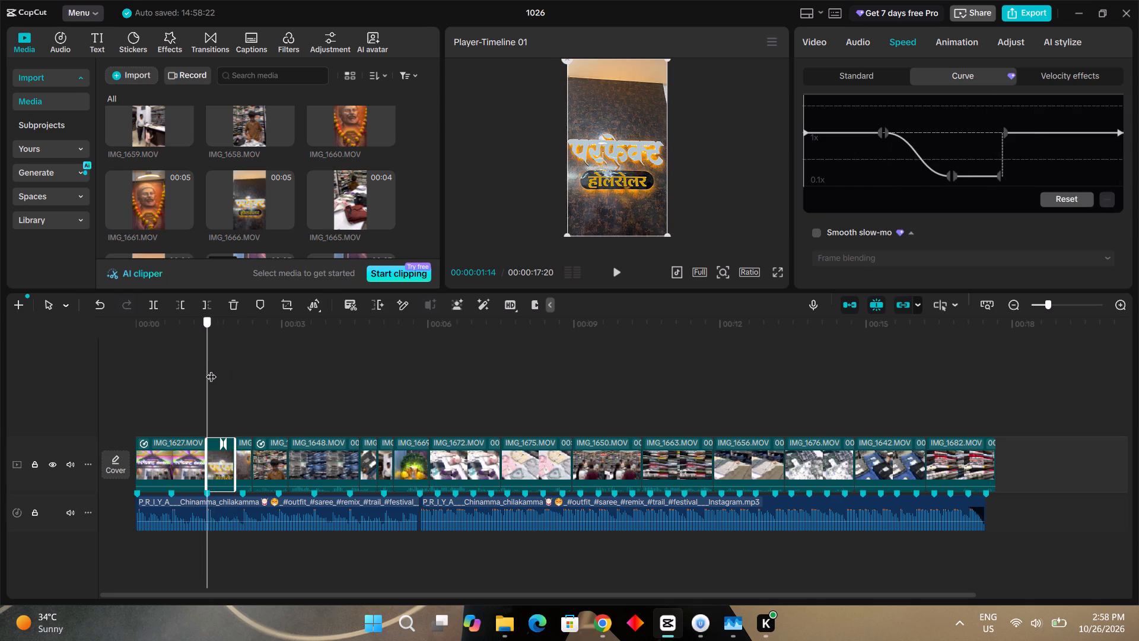
drag(211, 369, 227, 368)
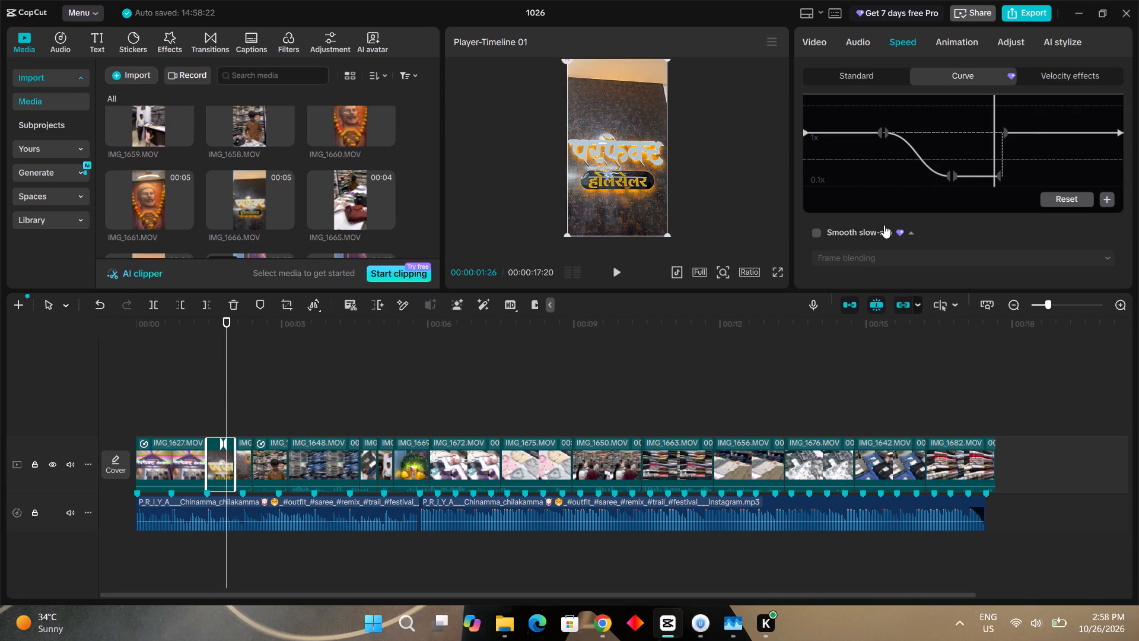
click(815, 233)
click(852, 256)
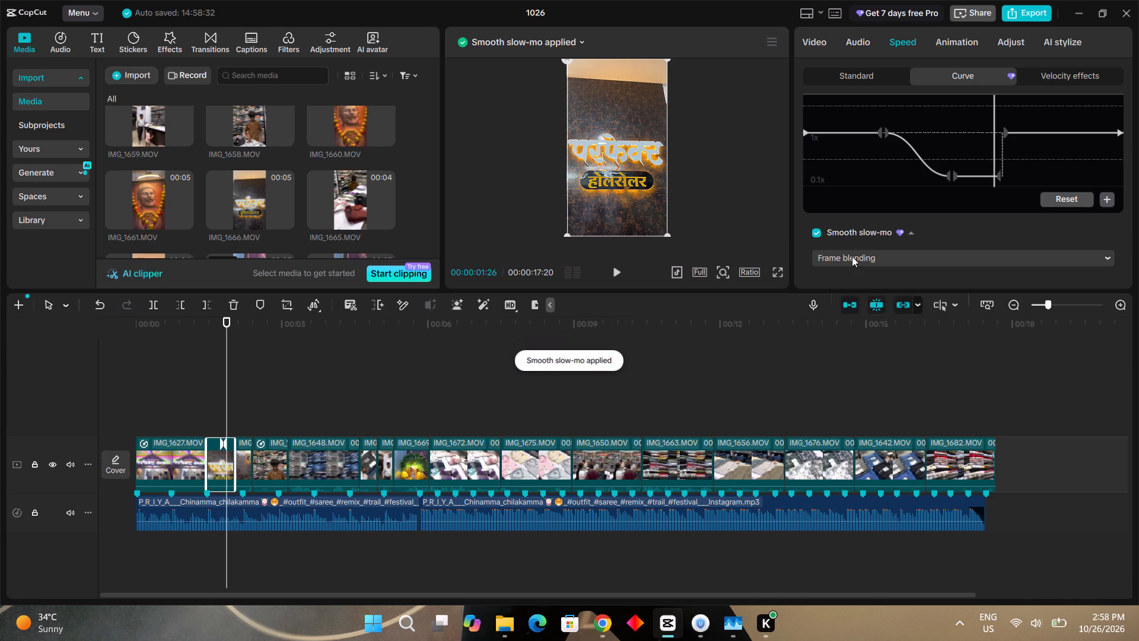
click(860, 323)
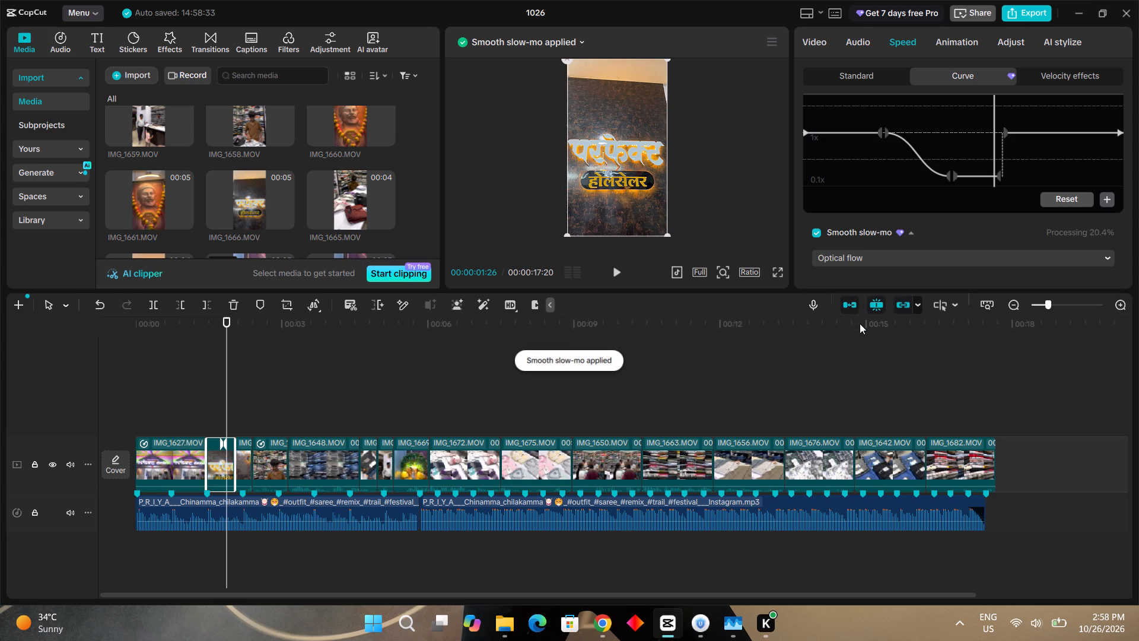
Split the slowed shop-sign clip at 00:00:01:26 and delete the part after the cut.
key(b)
key(ctrl+b)
key(BackSpace)
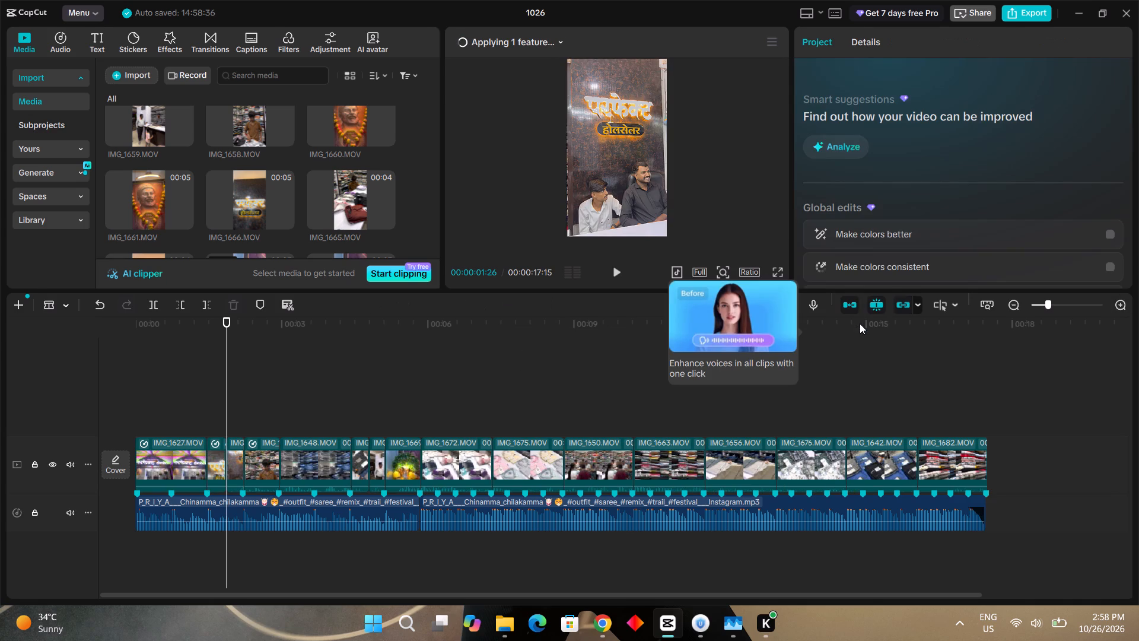
Scrub back to the start of the shop-sign clip at 00:00:01:14 and check its Smooth slow-mo processing.
drag(228, 353, 180, 356)
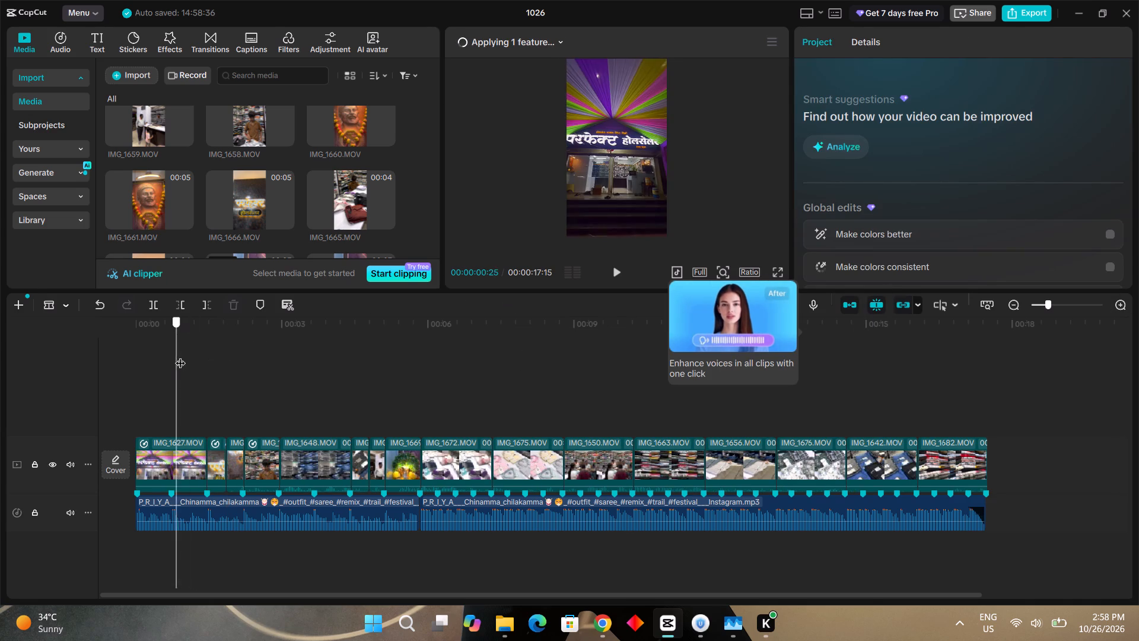
drag(180, 356, 211, 353)
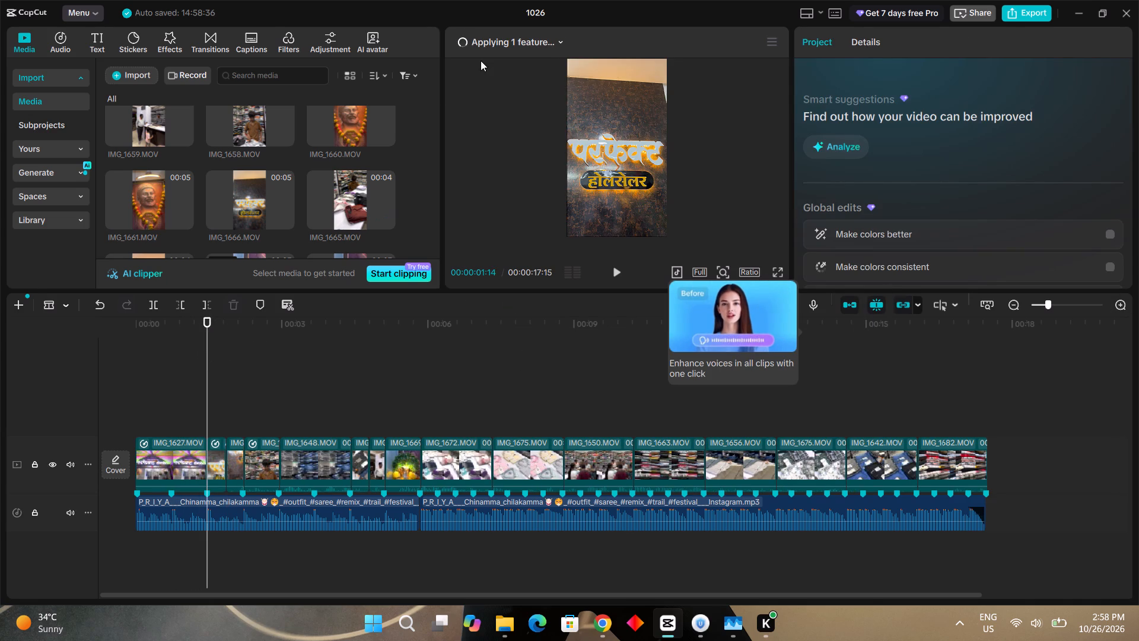
click(521, 38)
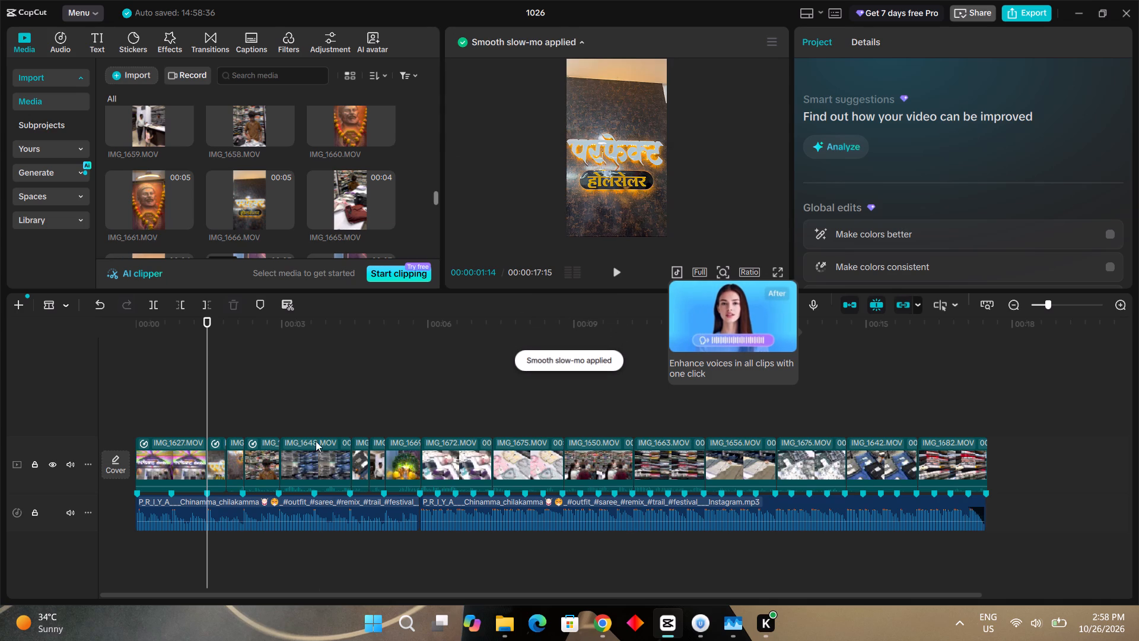
Switch the timeline tool from Split back to Select.
click(68, 307)
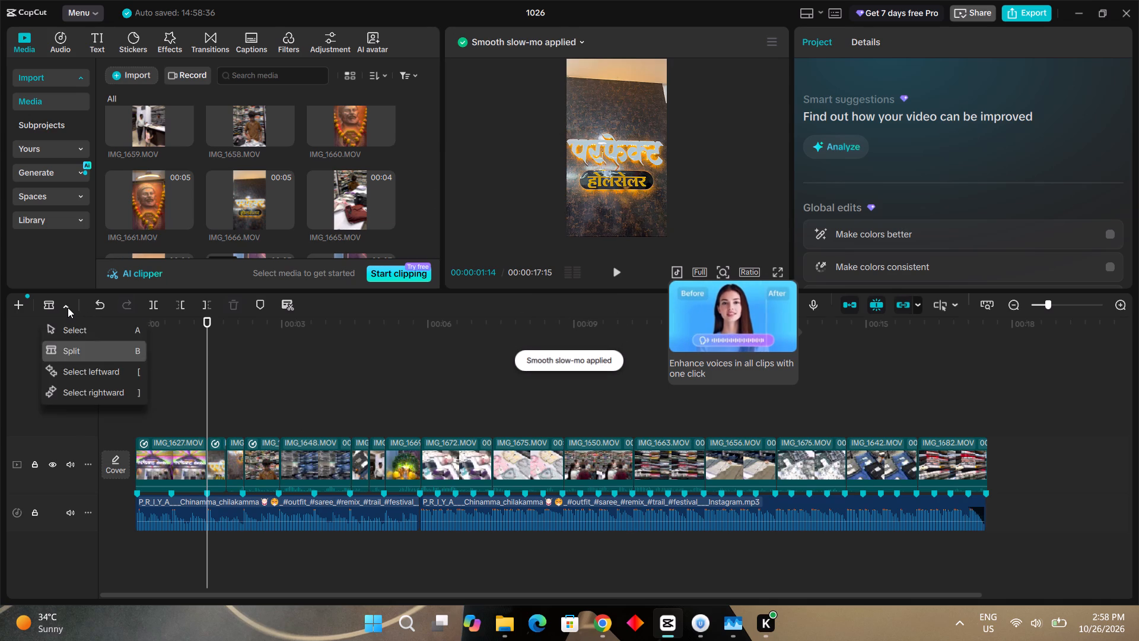
click(82, 329)
Play the video full screen from 00:00:00:00 to review the slowed opening shots and the cuts that follow.
drag(206, 402, 16, 384)
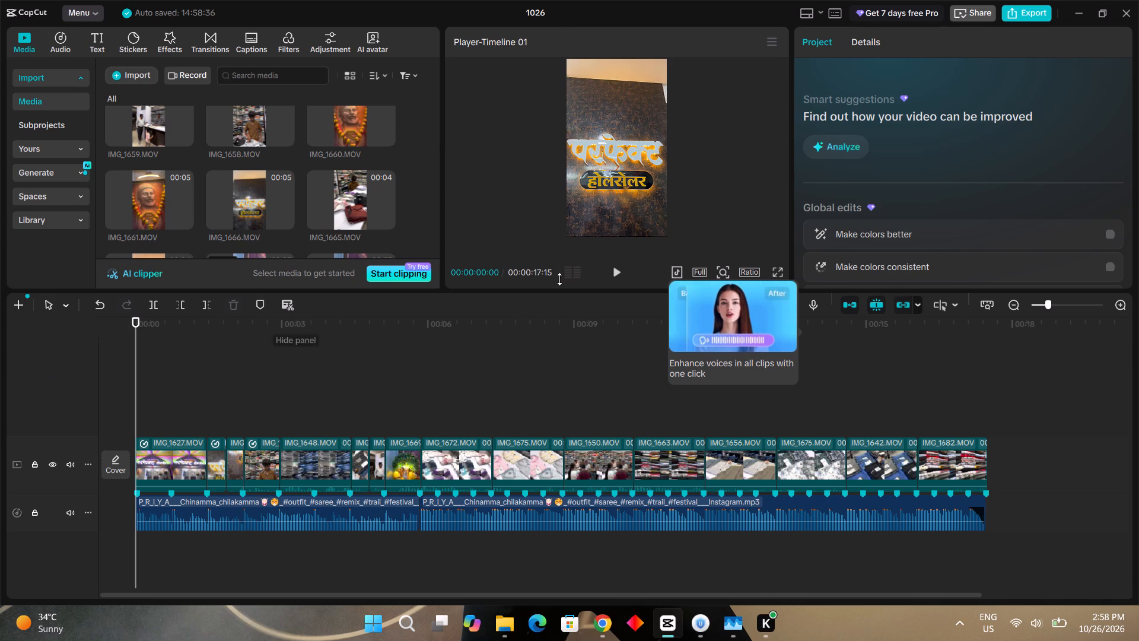
scroll(856, 262, down, 3)
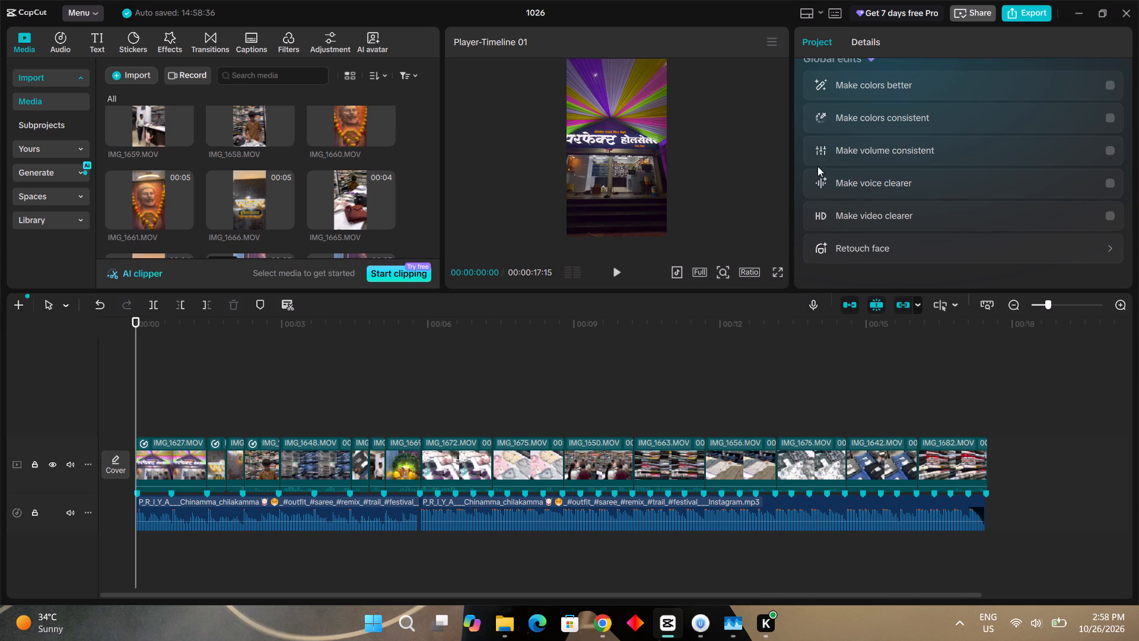
click(778, 271)
key(space)
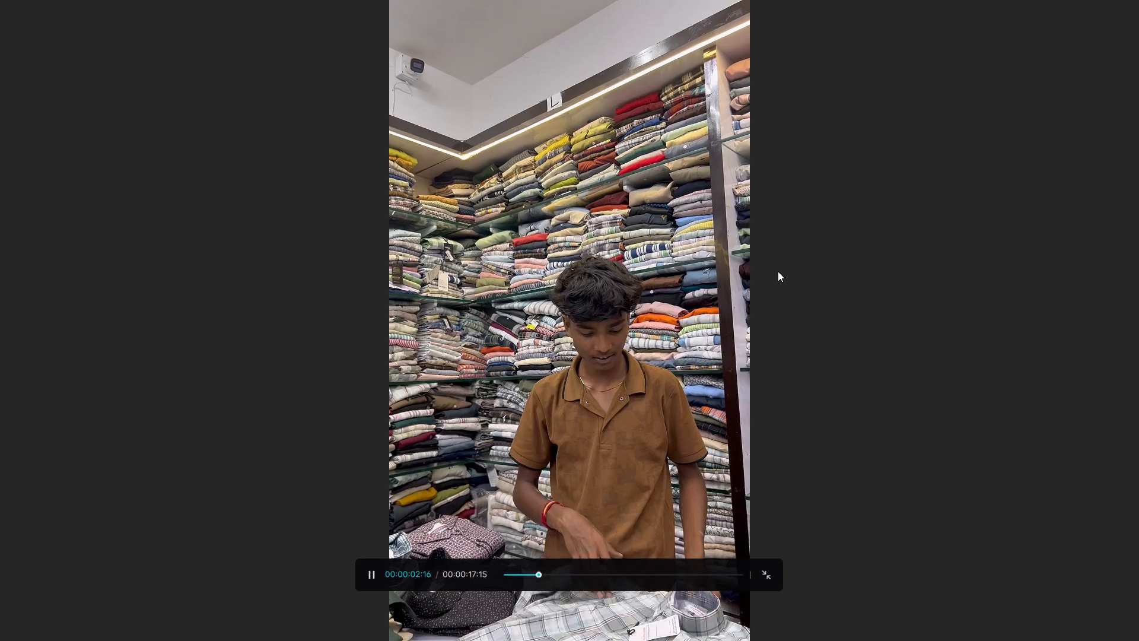
key(space)
click(759, 335)
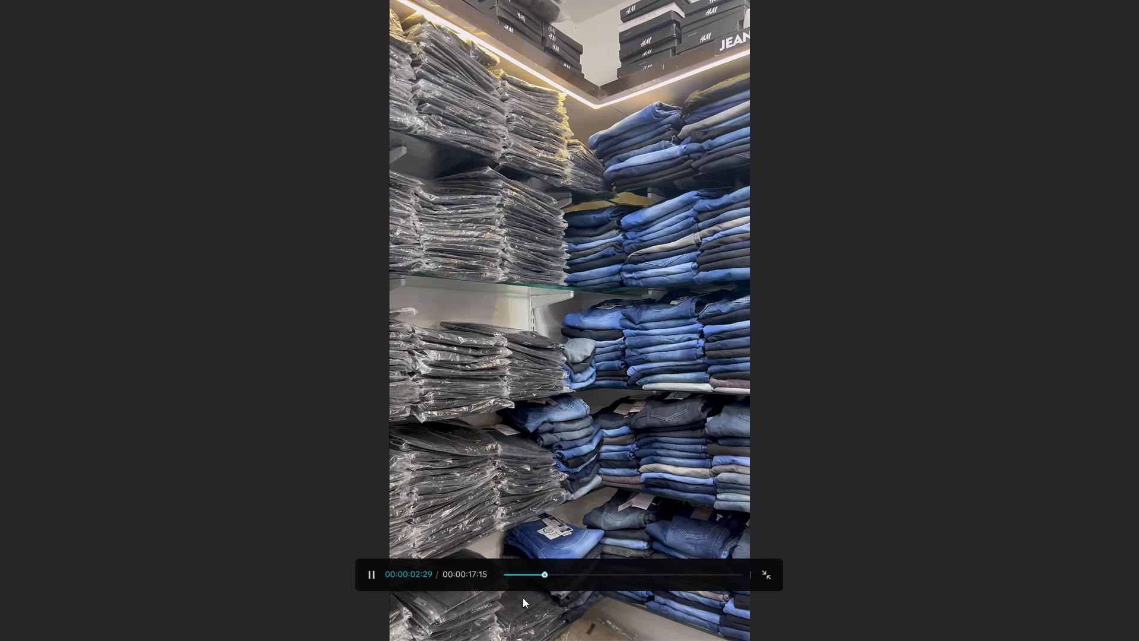
drag(514, 581, 508, 575)
drag(508, 575, 494, 575)
key(space)
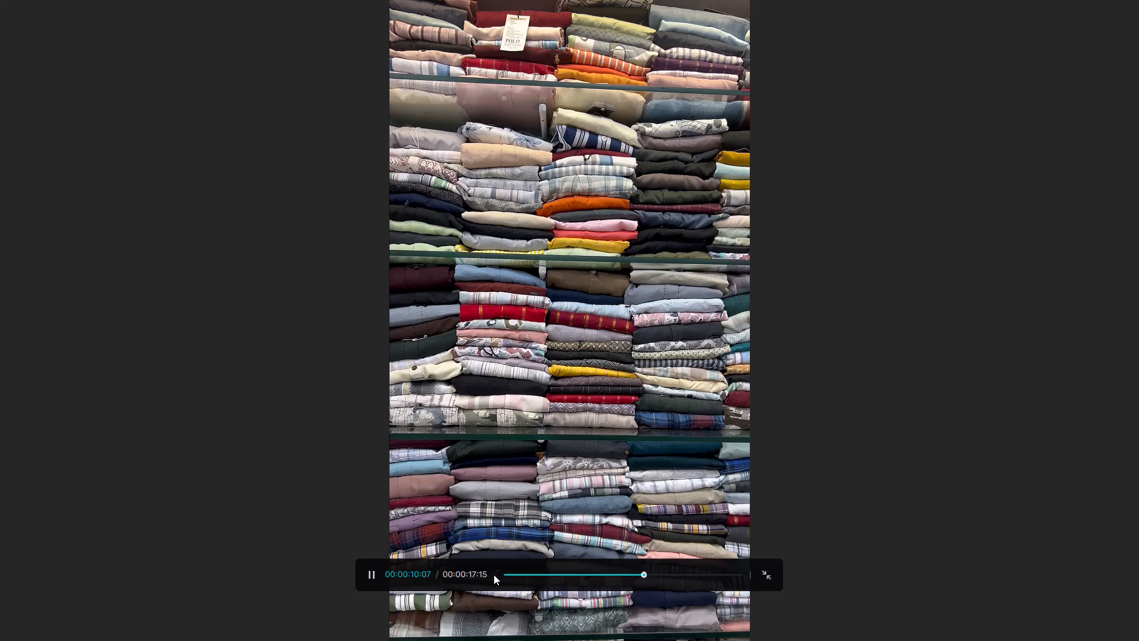
Watch the full-screen playback up to 00:00:13:13, pause it, and return to the editing view.
click(494, 575)
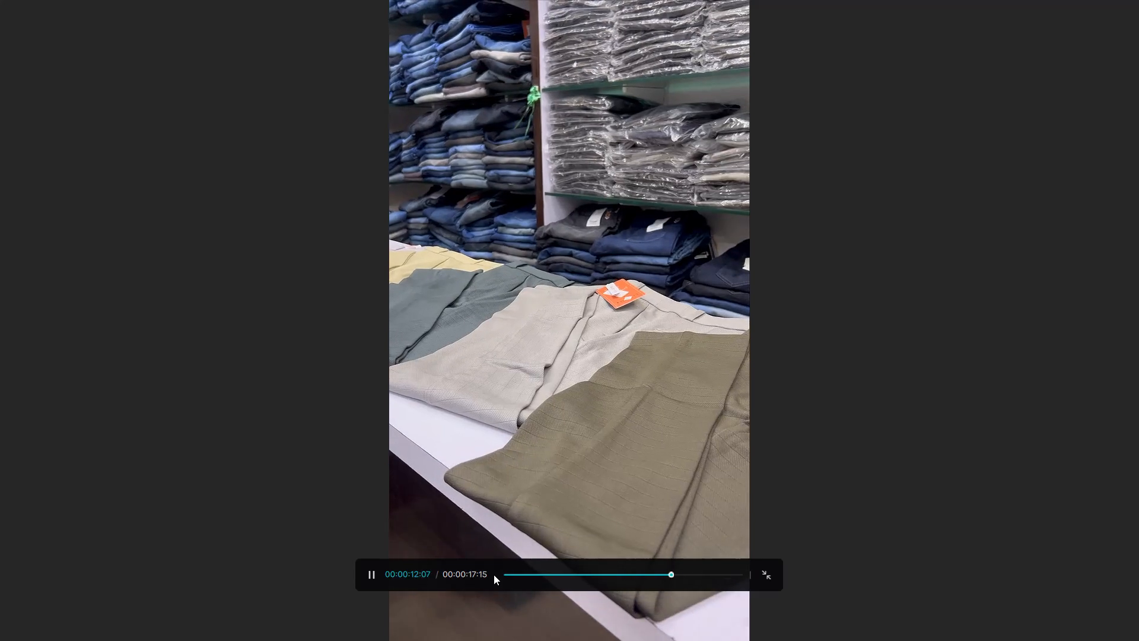
click(368, 575)
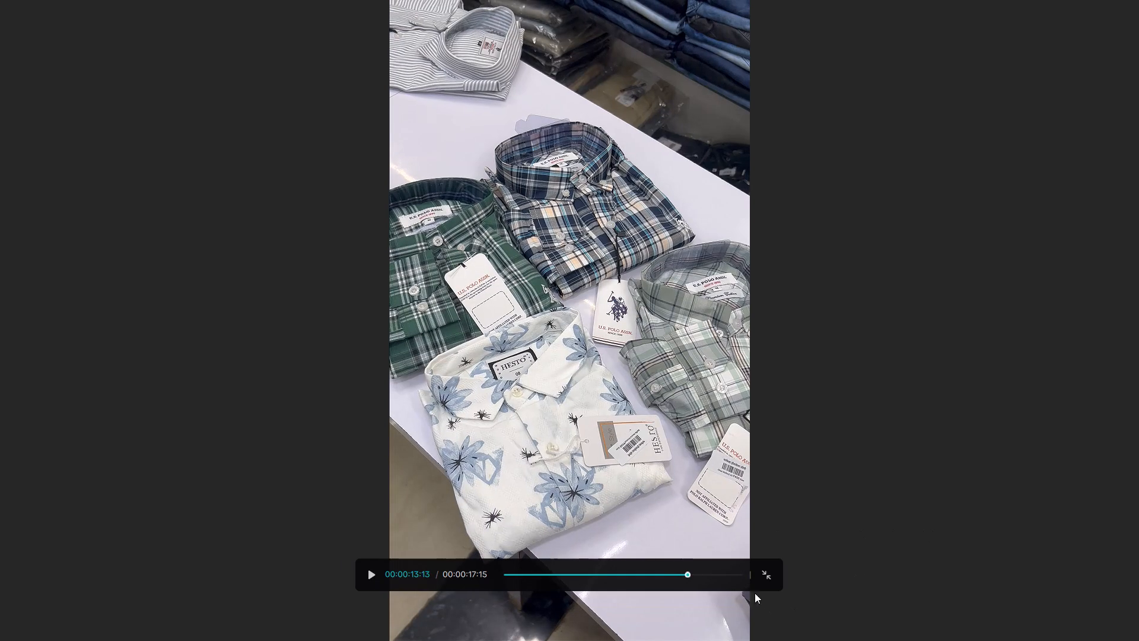
click(761, 579)
Scrub back through the opening clips to the start of the jeans-shelf clip IMG_1648 at 00:00:02:29.
drag(790, 373, 421, 378)
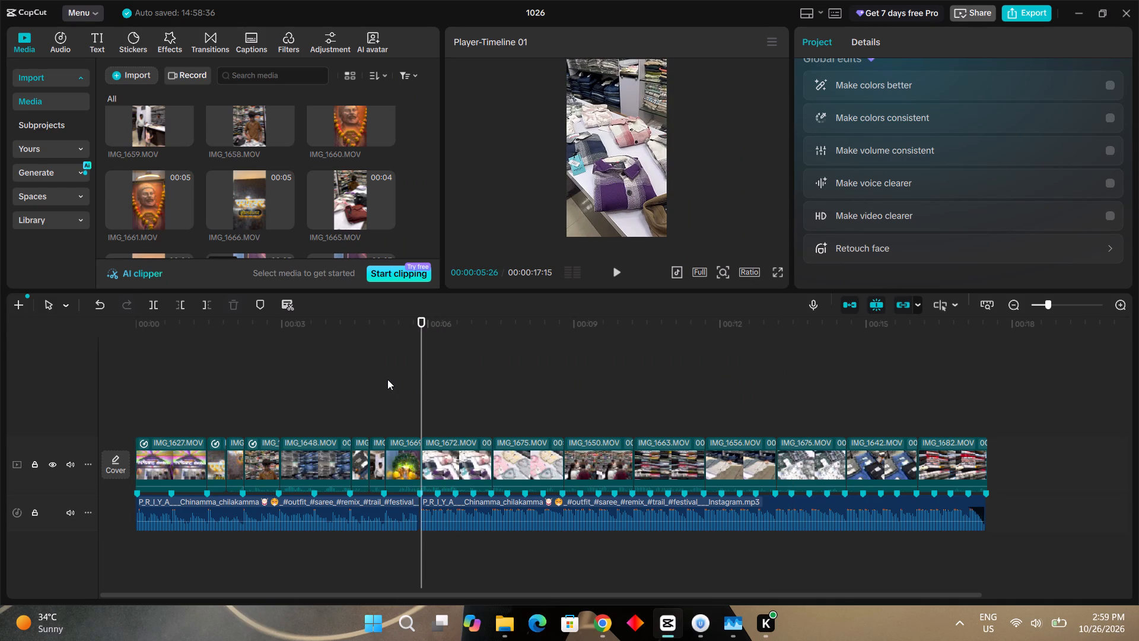
click(416, 366)
drag(417, 365, 329, 362)
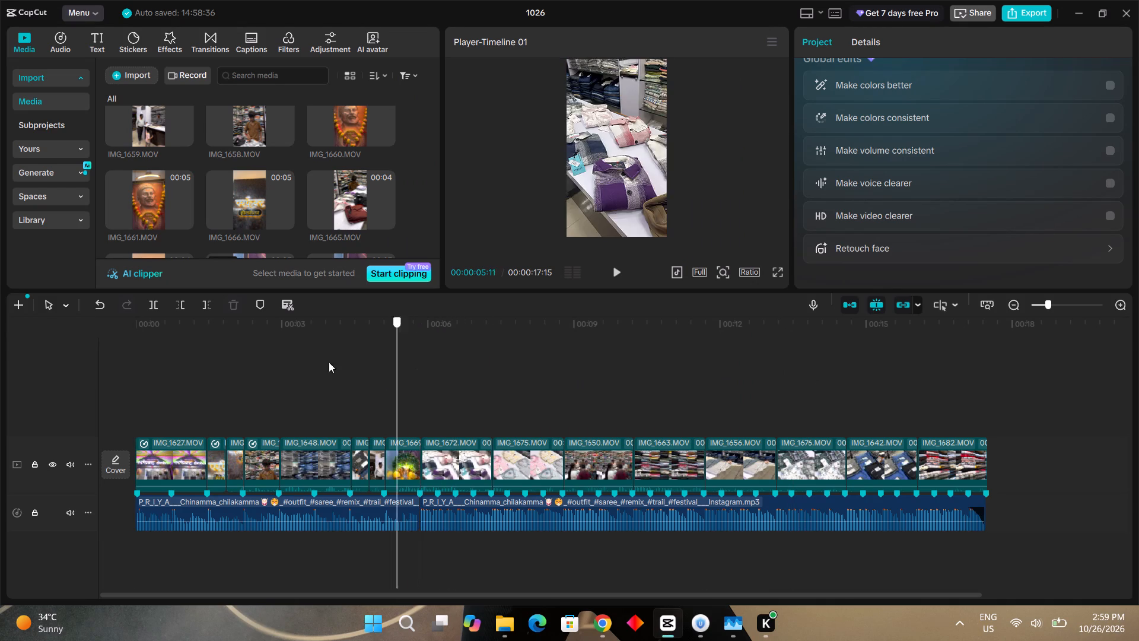
drag(329, 362, 228, 367)
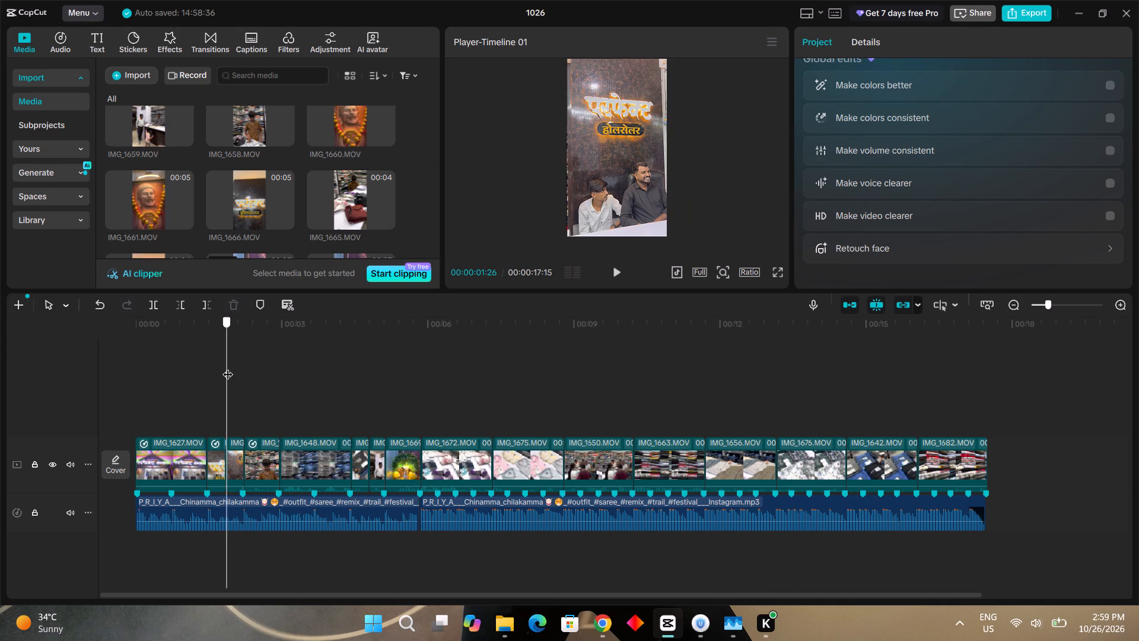
drag(228, 367, 236, 367)
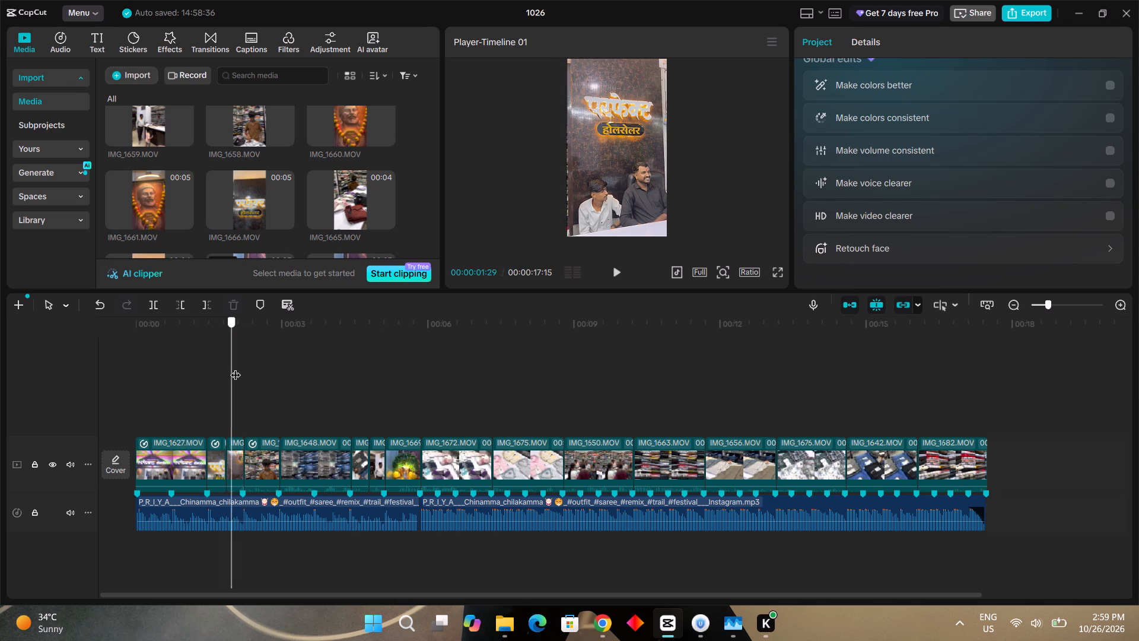
drag(236, 367, 244, 367)
click(244, 367)
drag(244, 367, 284, 367)
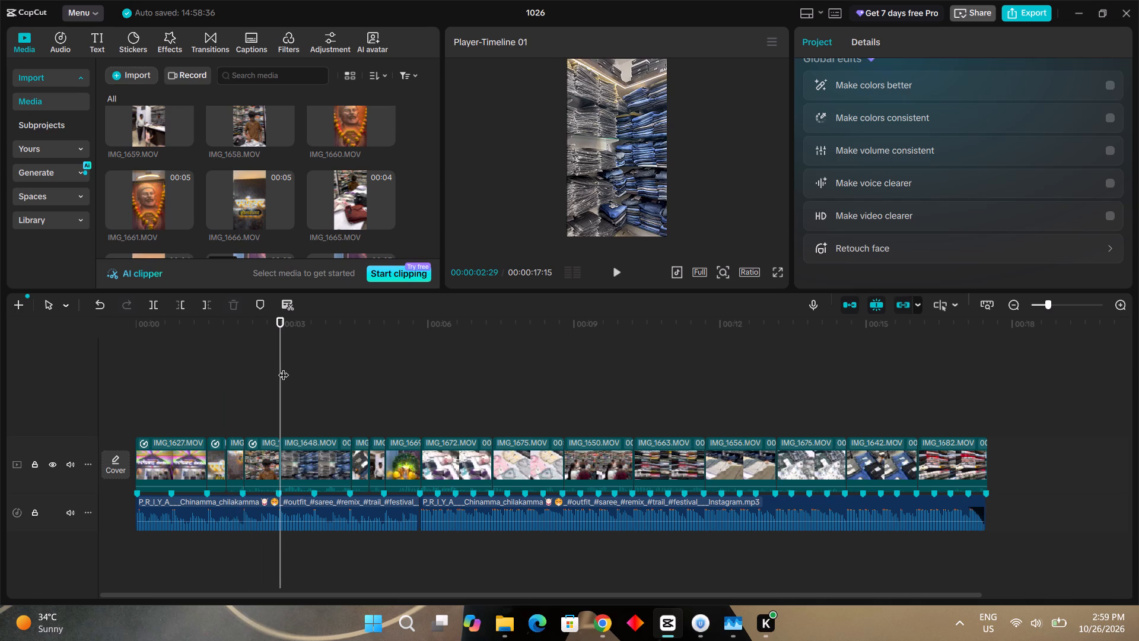
Give the jeans-shelf clip IMG_1648 a custom speed curve, with its middle point lowered to 0.26x and shifted earlier to about 00:00:03:21.
click(325, 456)
click(896, 34)
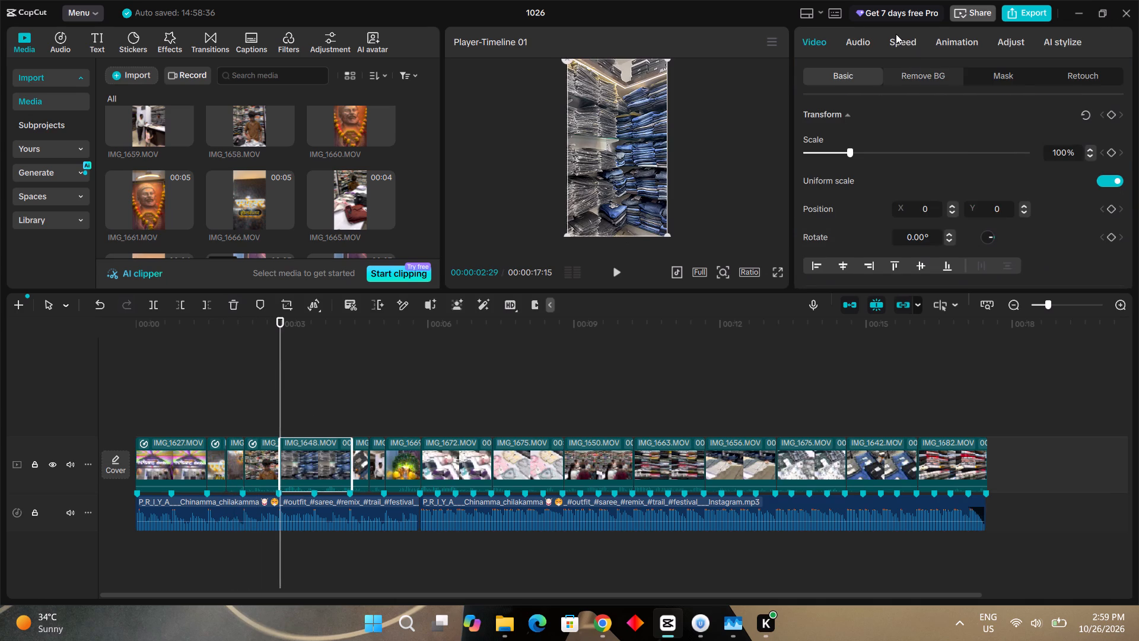
click(889, 118)
scroll(965, 201, down, 7)
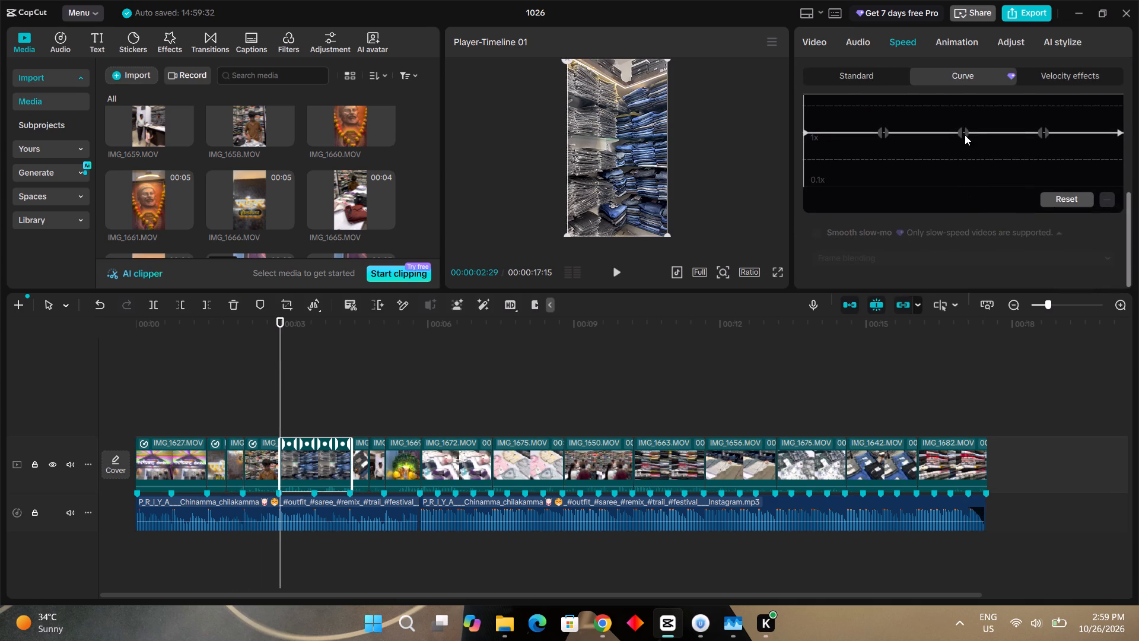
click(960, 131)
drag(960, 131, 959, 174)
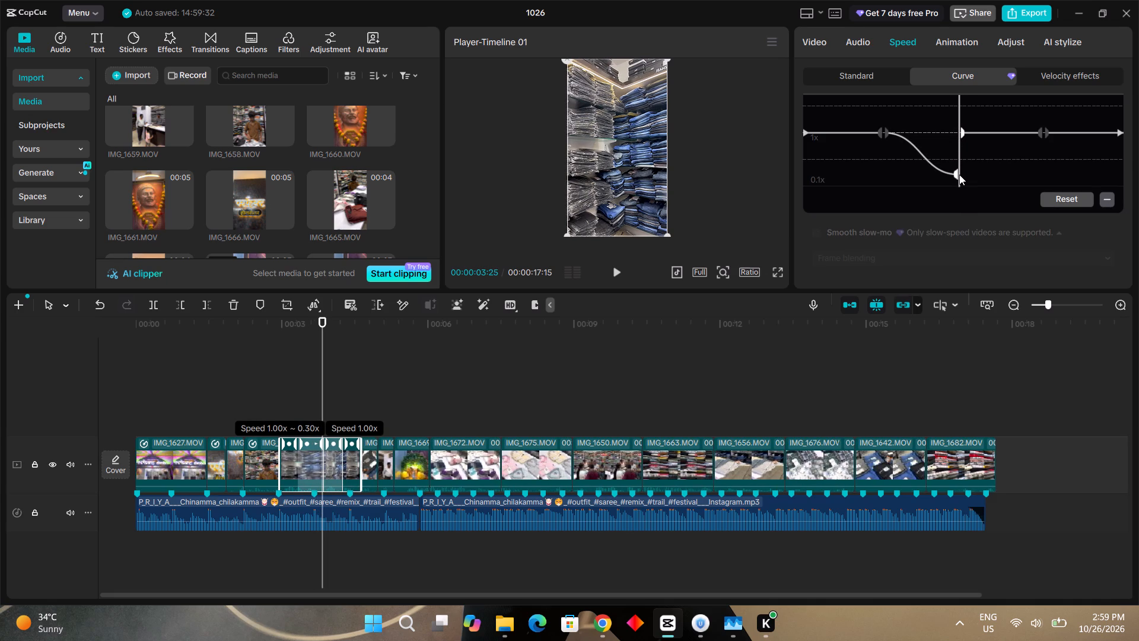
drag(959, 174, 960, 177)
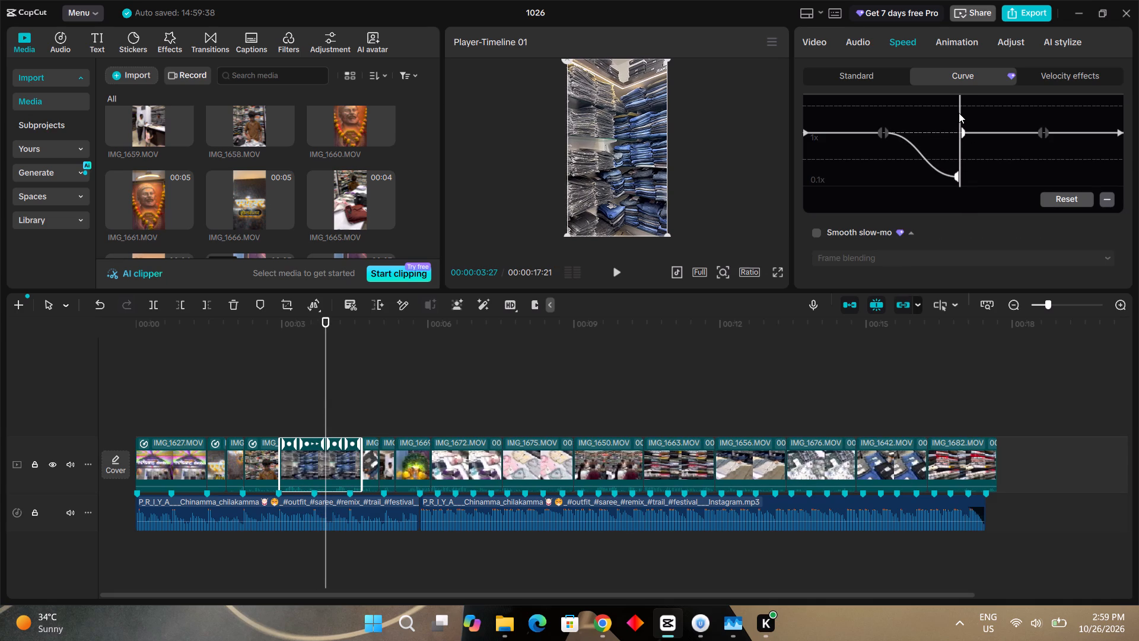
drag(962, 132, 957, 181)
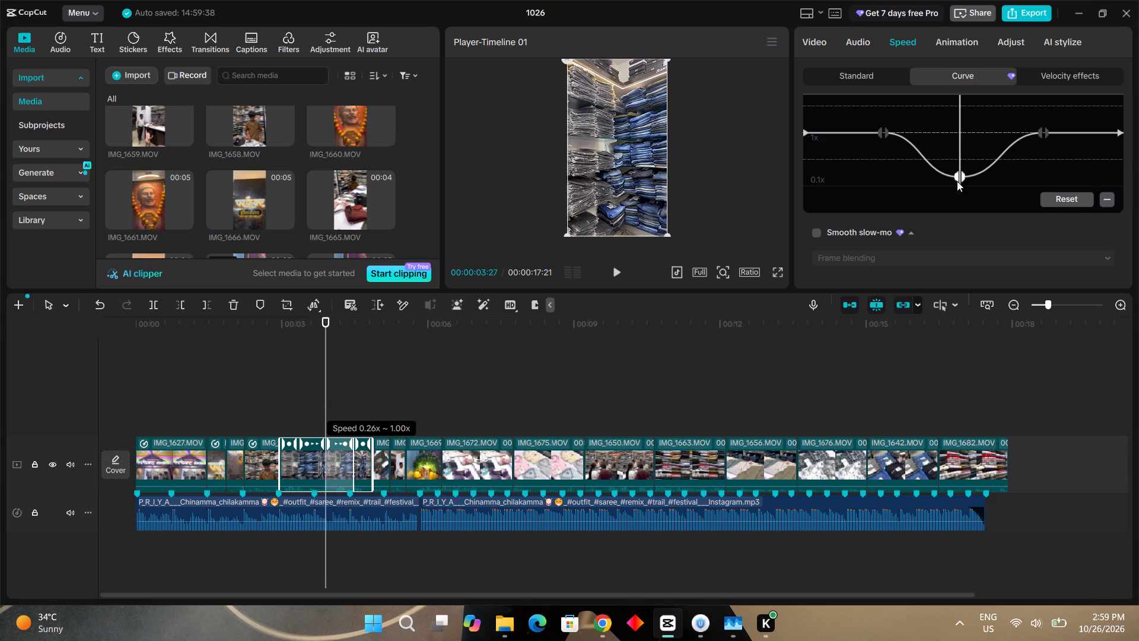
drag(957, 181, 933, 179)
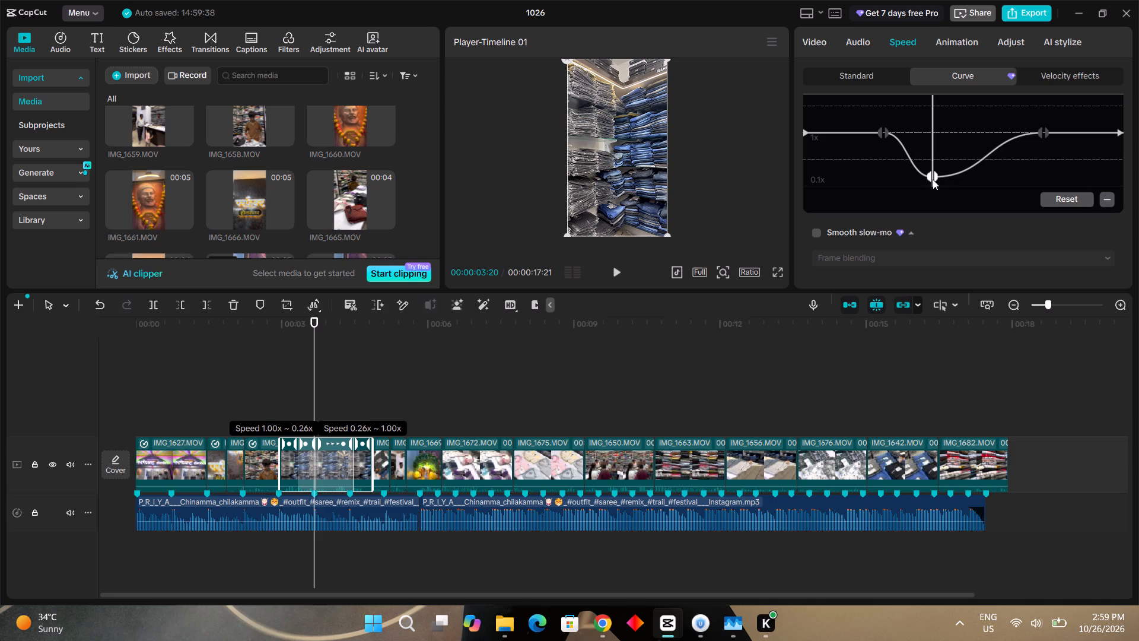
drag(933, 179, 933, 179)
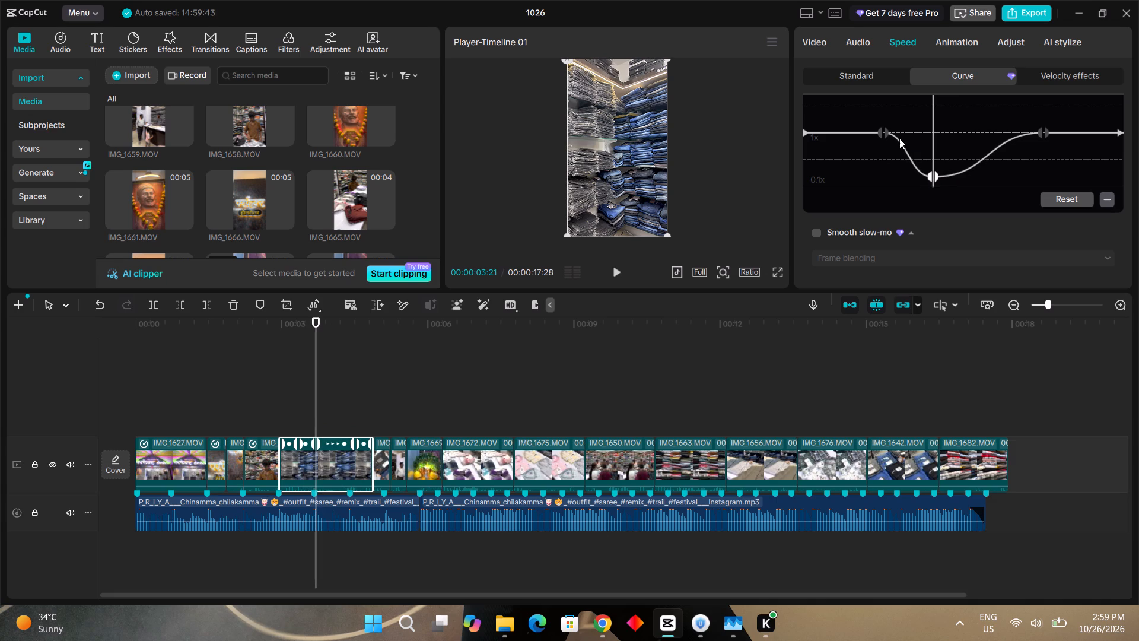
Lower the incoming speed of the curve's following point to the slow level and move it earlier, holding the slow section until about 00:00:04:09.
drag(1041, 134, 1010, 156)
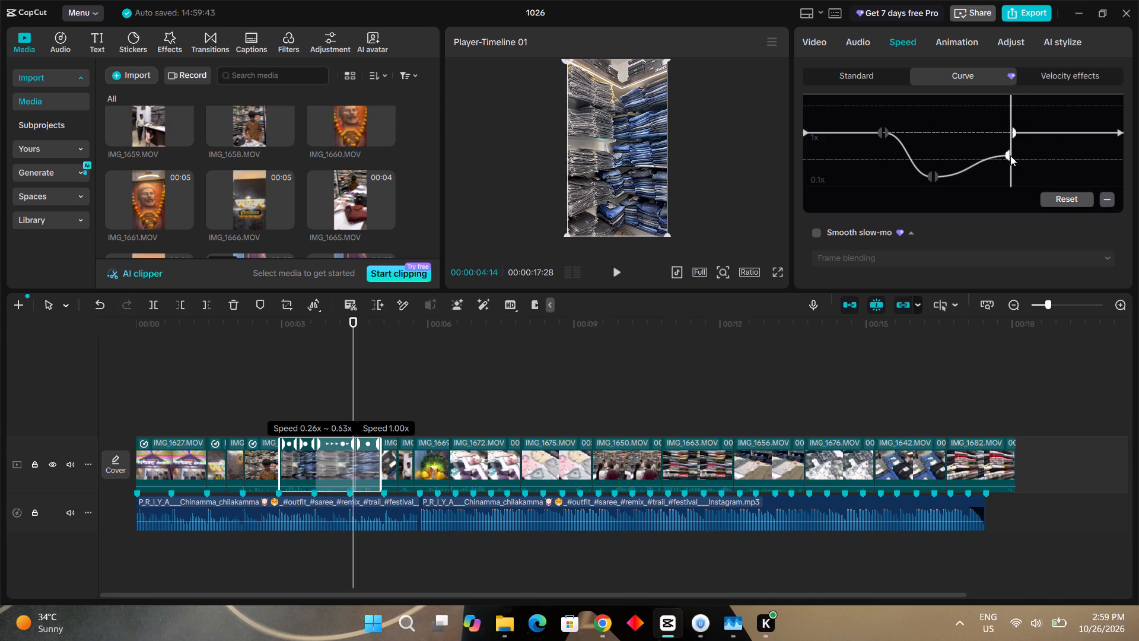
drag(1010, 156, 955, 174)
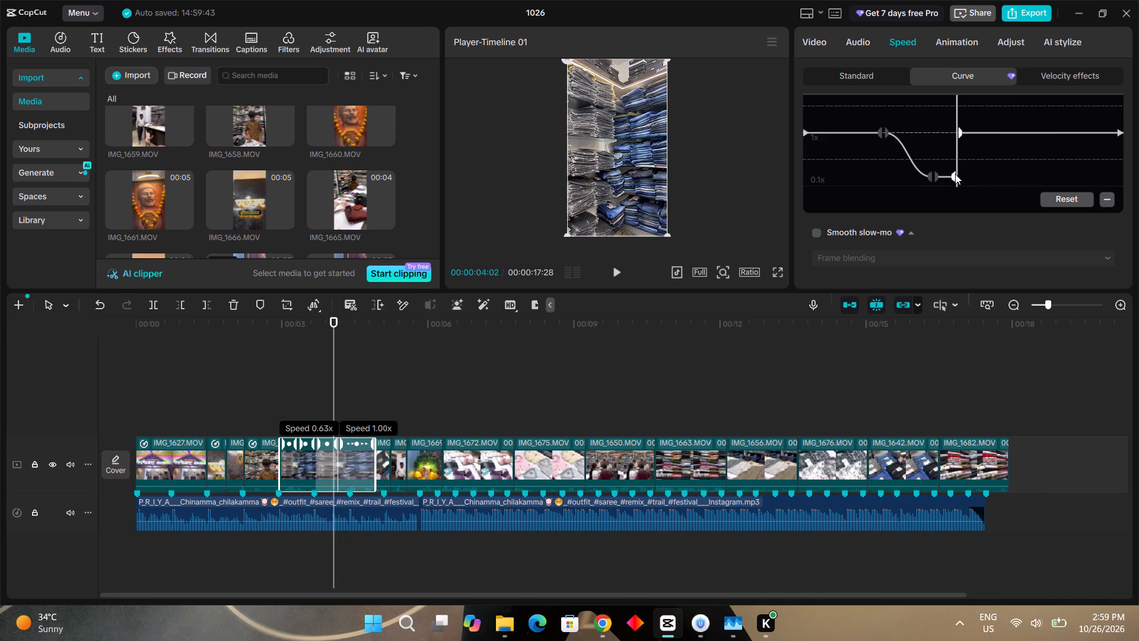
drag(955, 174, 953, 174)
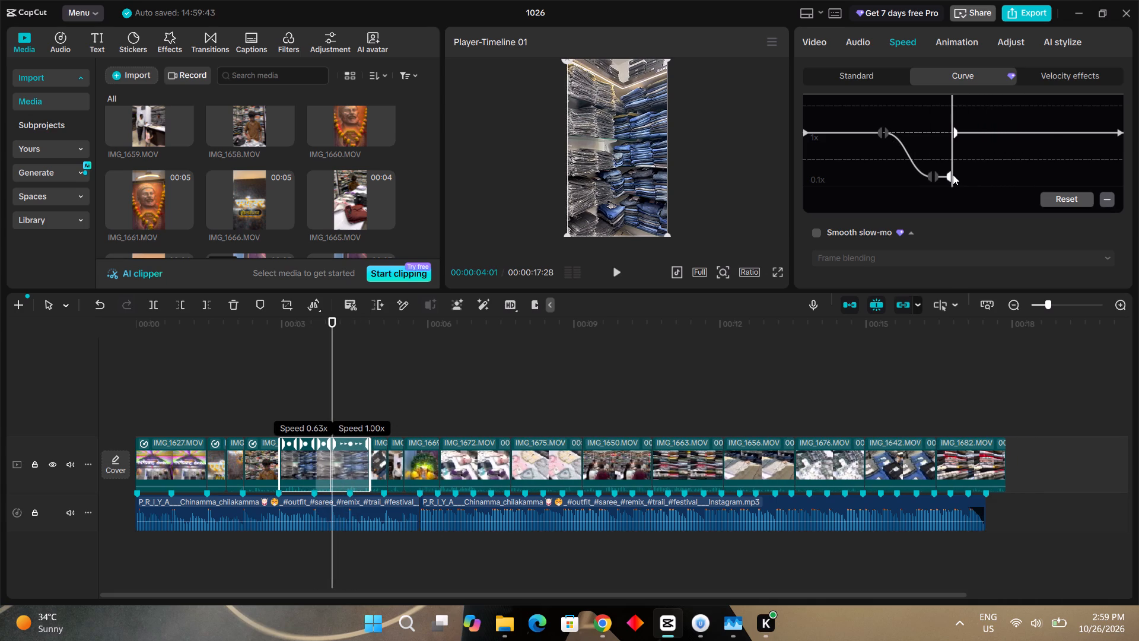
drag(953, 174, 967, 173)
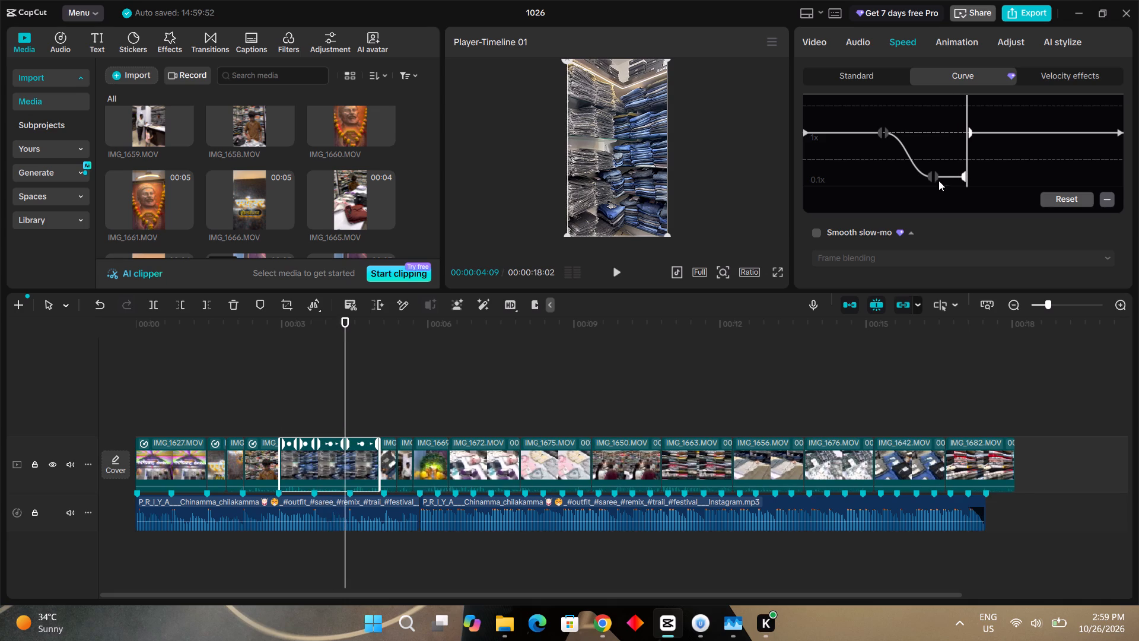
Enable Smooth slow-mo for the jeans-shelf clip using Optical flow.
click(812, 231)
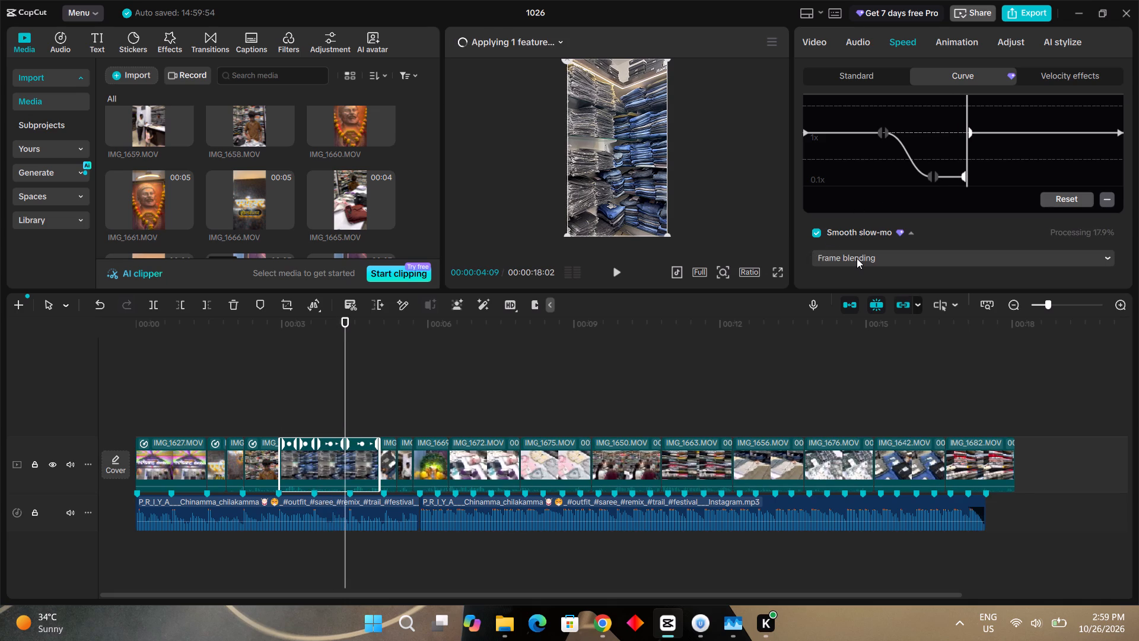
click(857, 258)
click(856, 318)
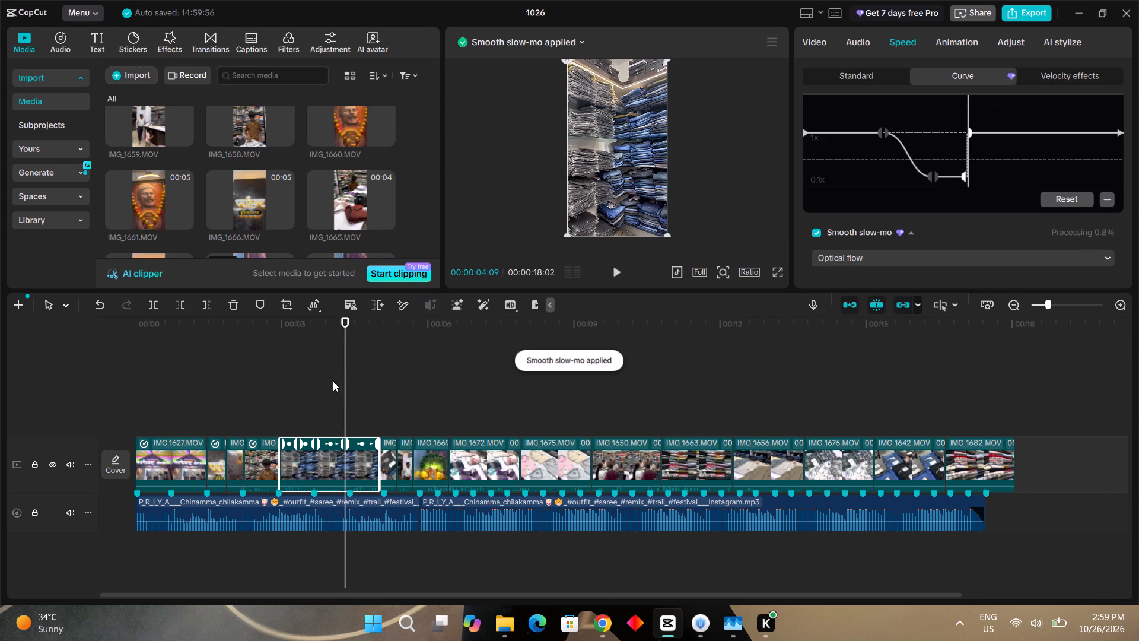
Split the slowed jeans-shelf clip at 00:00:04:12 and delete the part after the cut.
drag(341, 379, 349, 379)
key(ctrl+b)
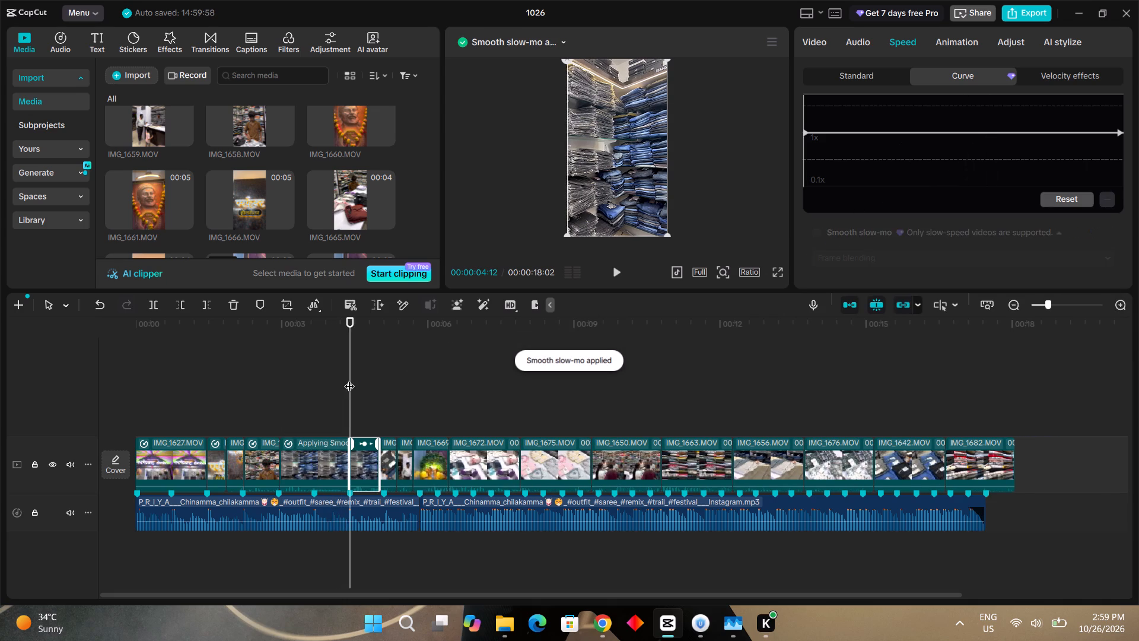
key(BackSpace)
Play the video full screen from 00:00:02:17 to review the slowed jeans-shelf clip and the cuts after it.
drag(348, 362, 261, 370)
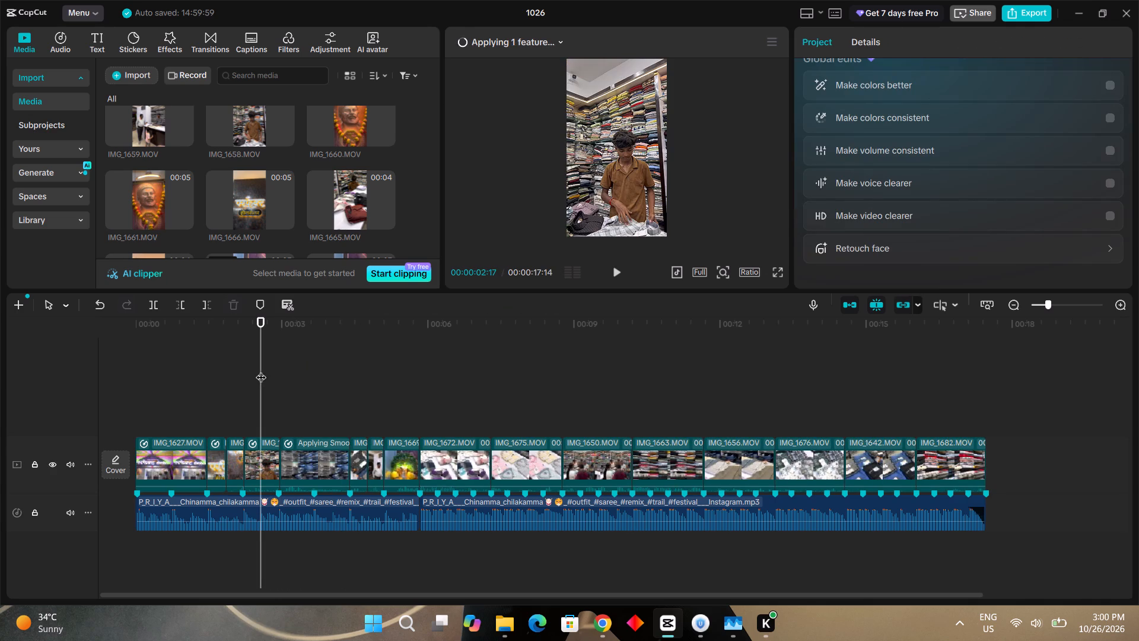
click(777, 269)
key(space)
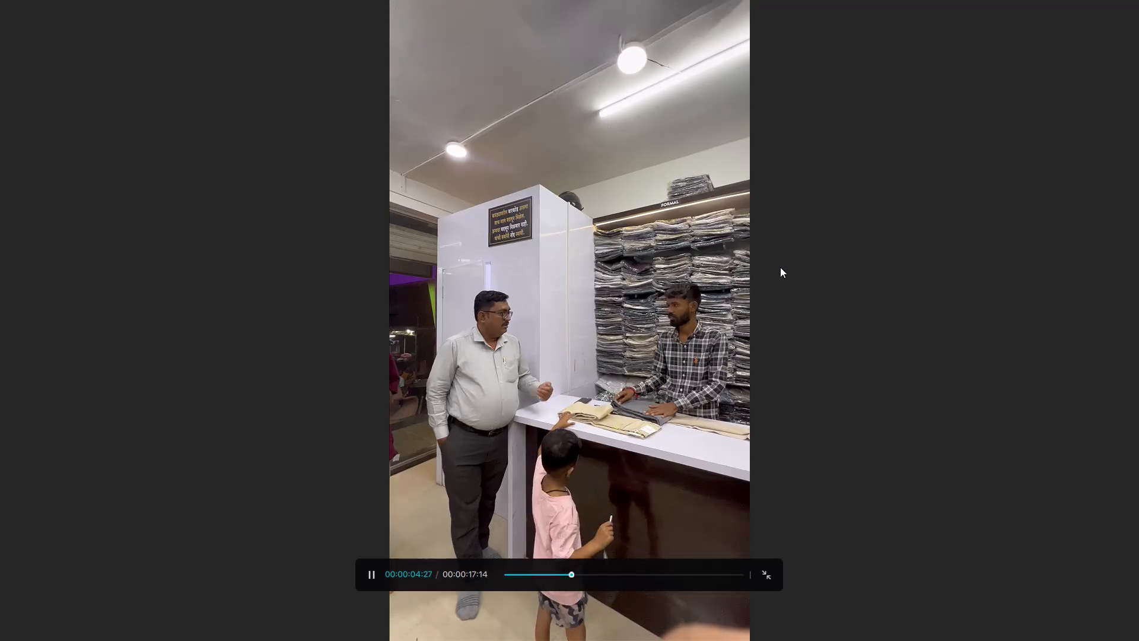
key(space)
click(744, 315)
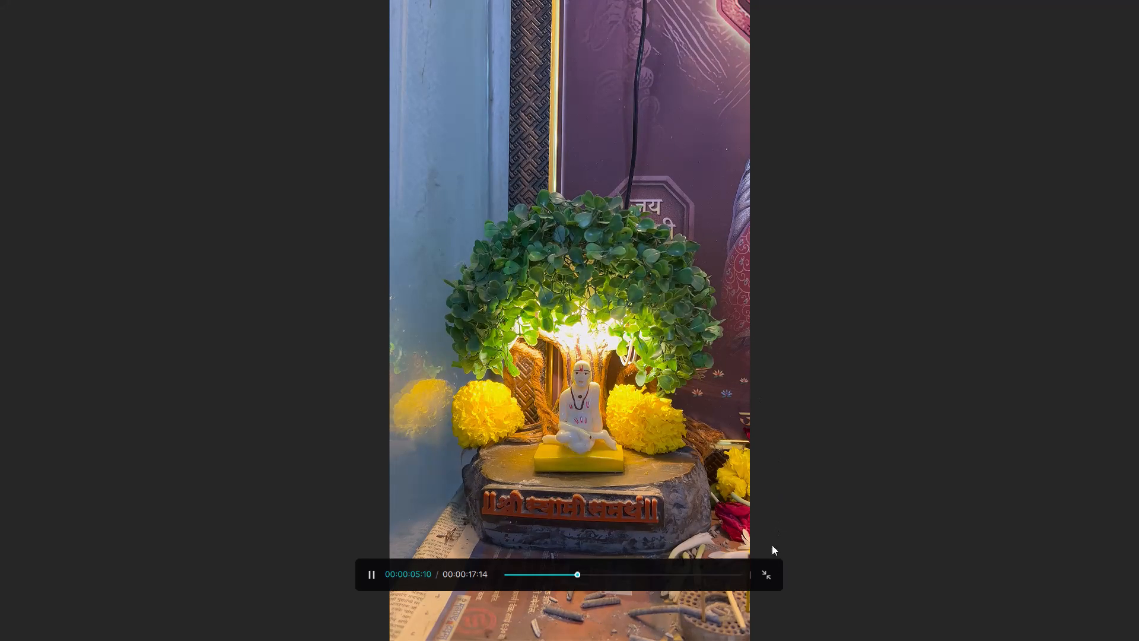
click(768, 573)
Scrub back to the start of the folded-jeans clip at 00:00:04:12 and check the Smooth slow-mo processing status.
drag(402, 375, 395, 375)
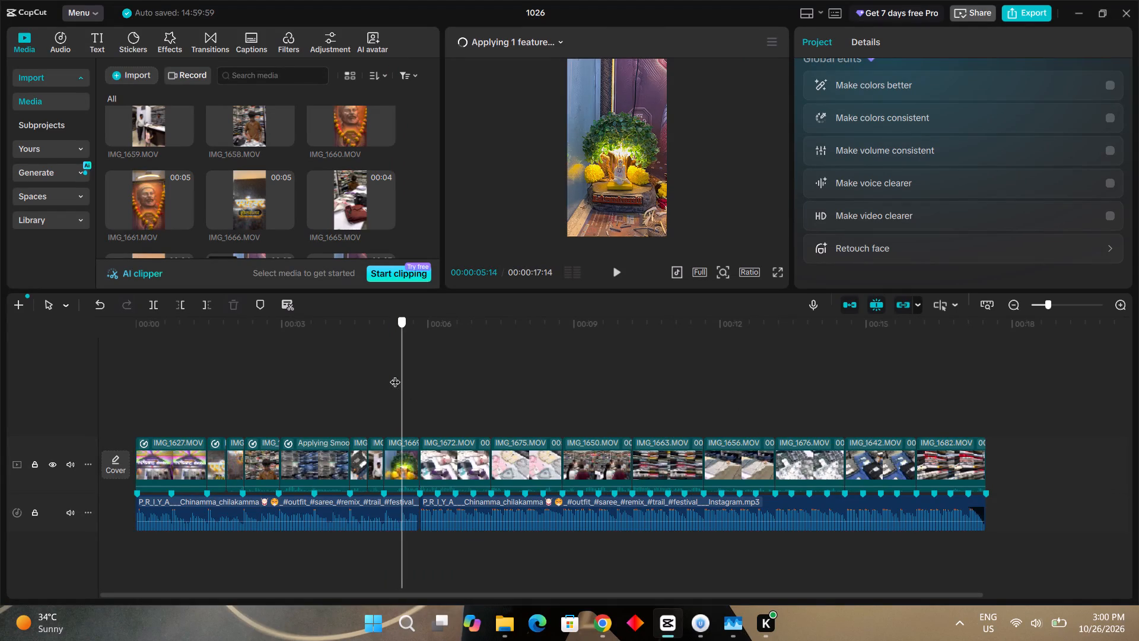
drag(395, 375, 344, 383)
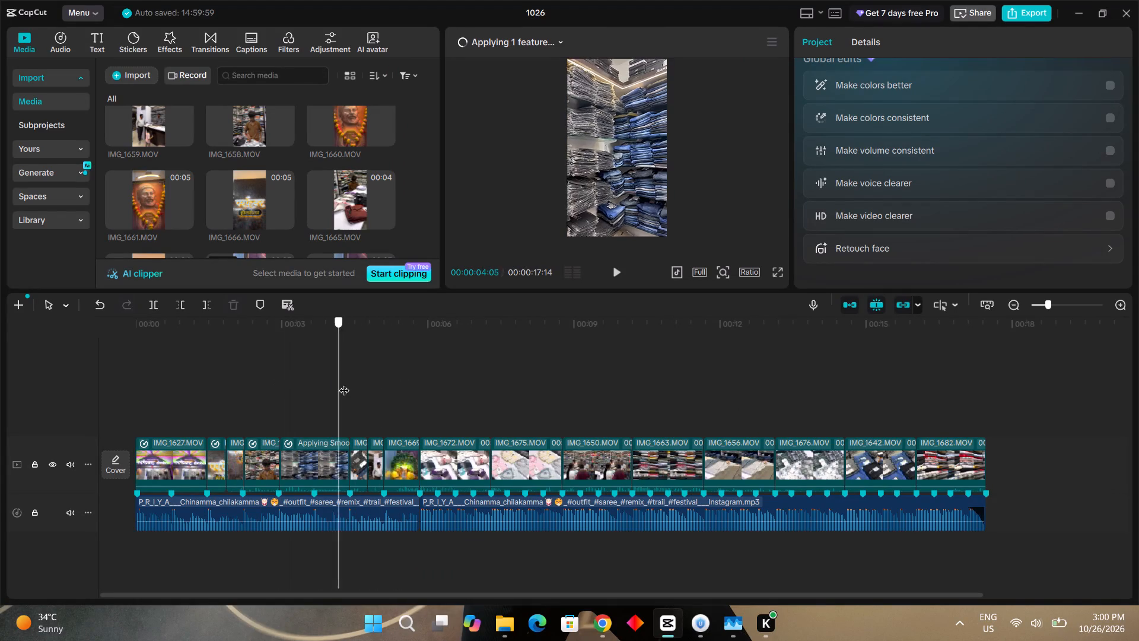
drag(344, 383, 351, 377)
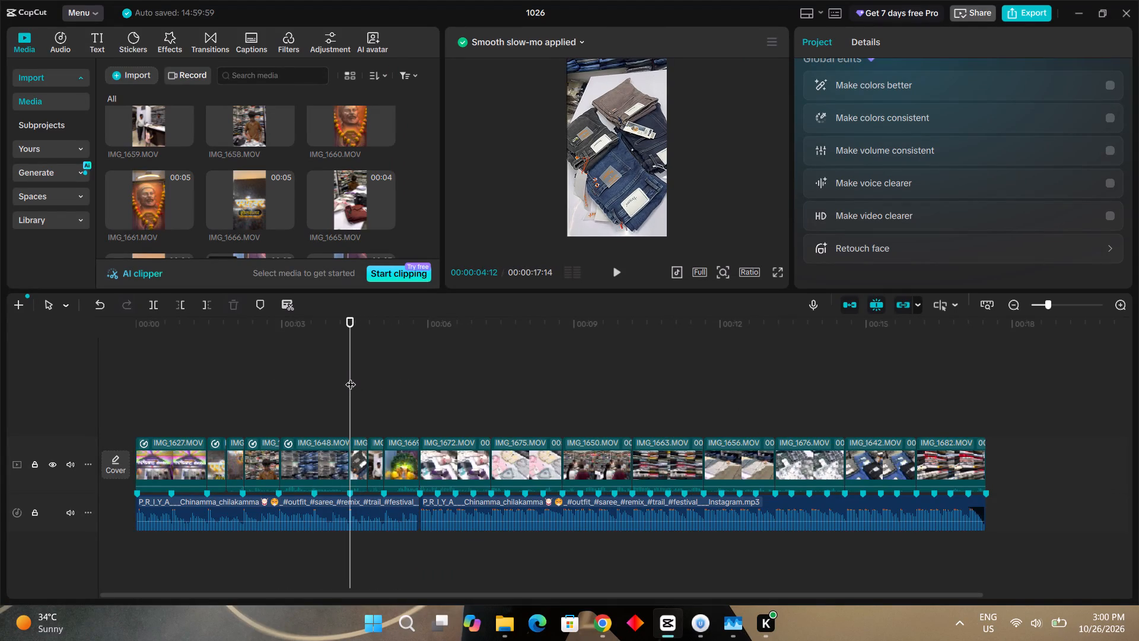
click(546, 43)
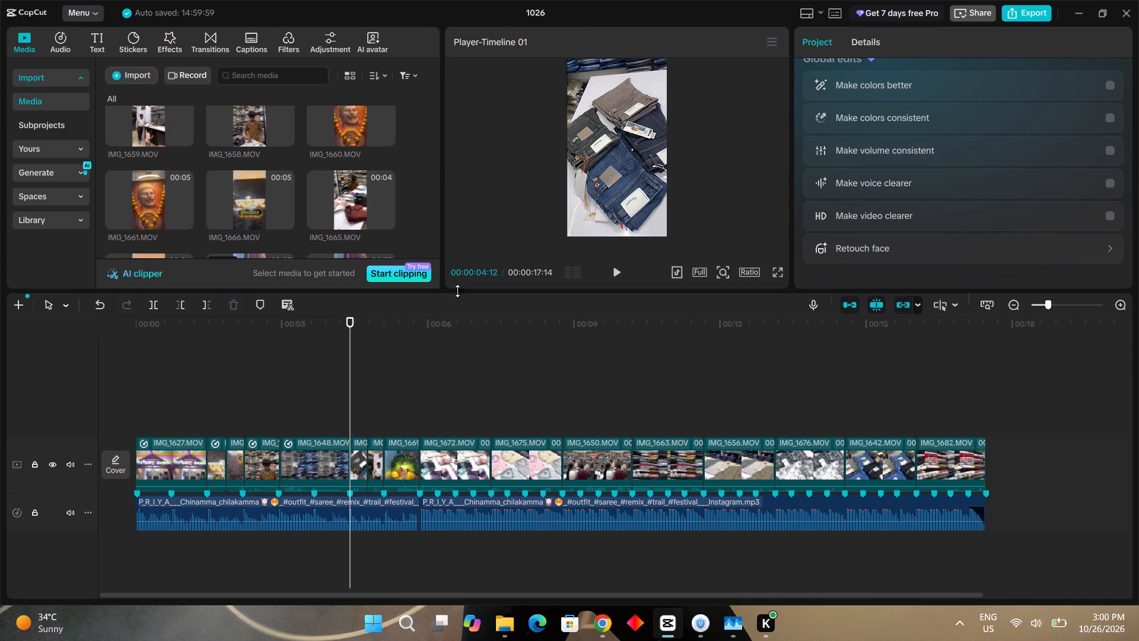
Apply a custom speed curve to the folded-jeans clip at 00:00:04:12, lowering both halves of the middle point into a slow-motion dip.
click(358, 462)
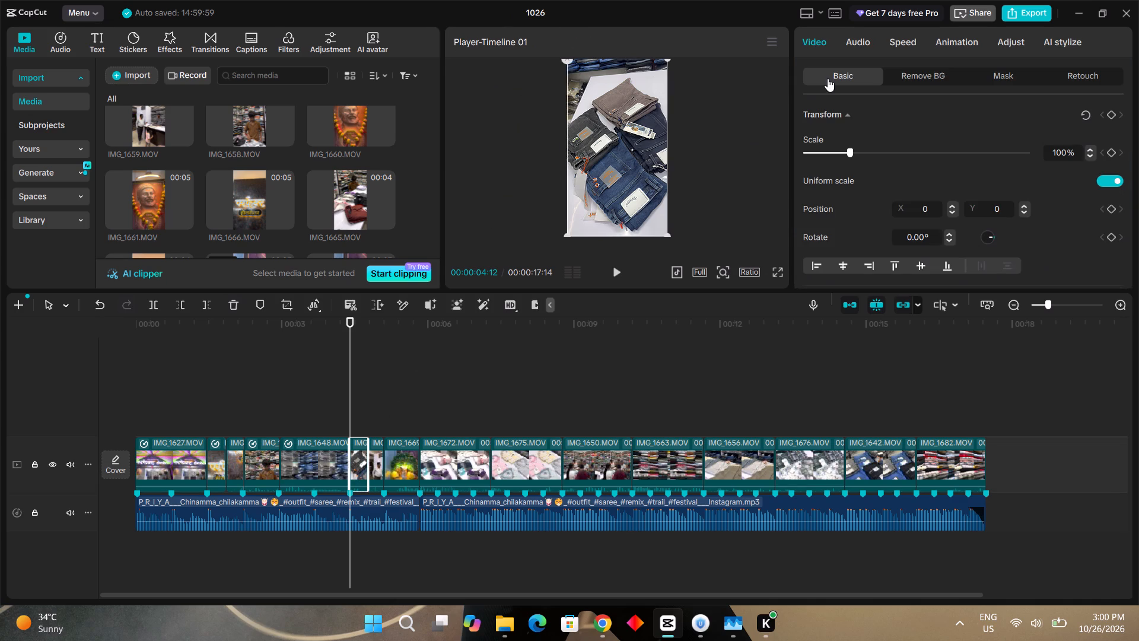
click(907, 45)
click(887, 115)
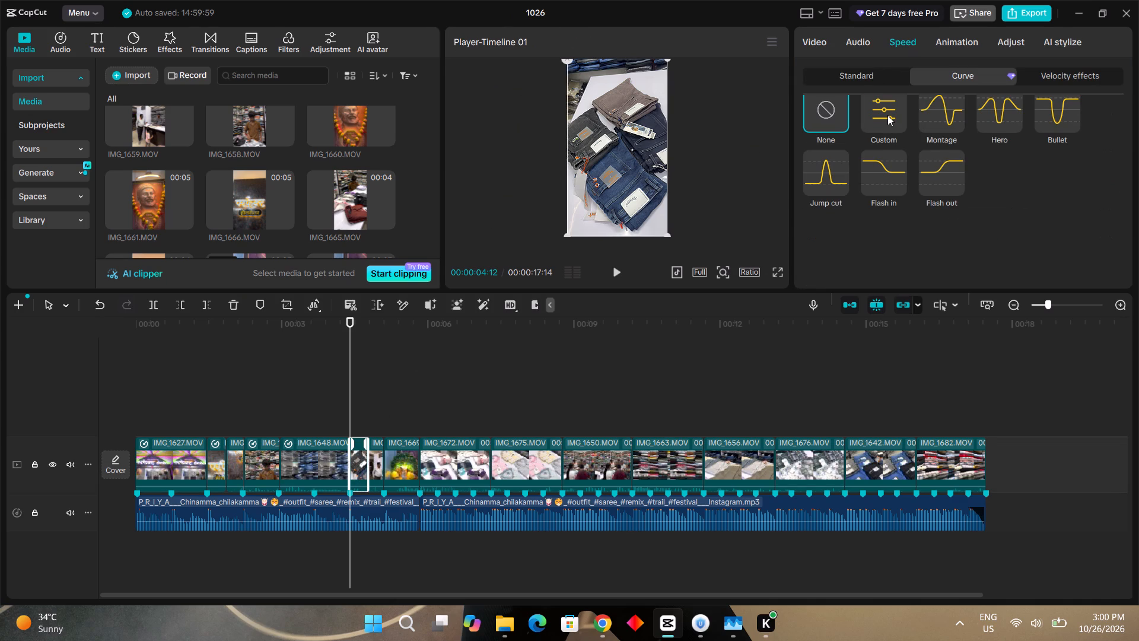
scroll(902, 197, down, 5)
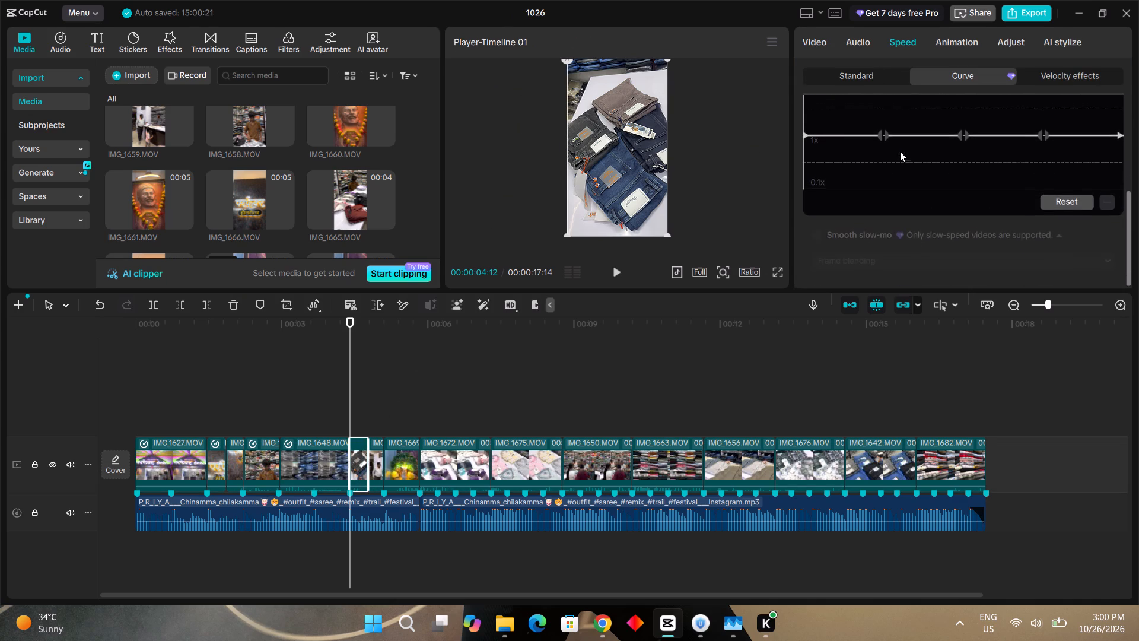
drag(959, 134, 918, 179)
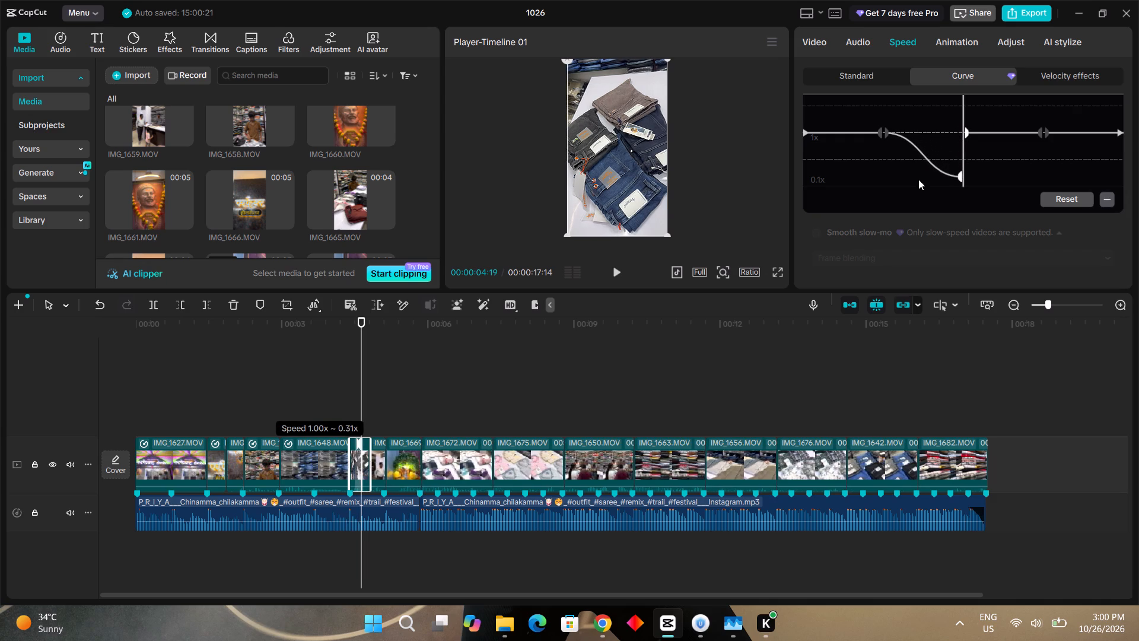
drag(918, 179, 958, 172)
click(960, 173)
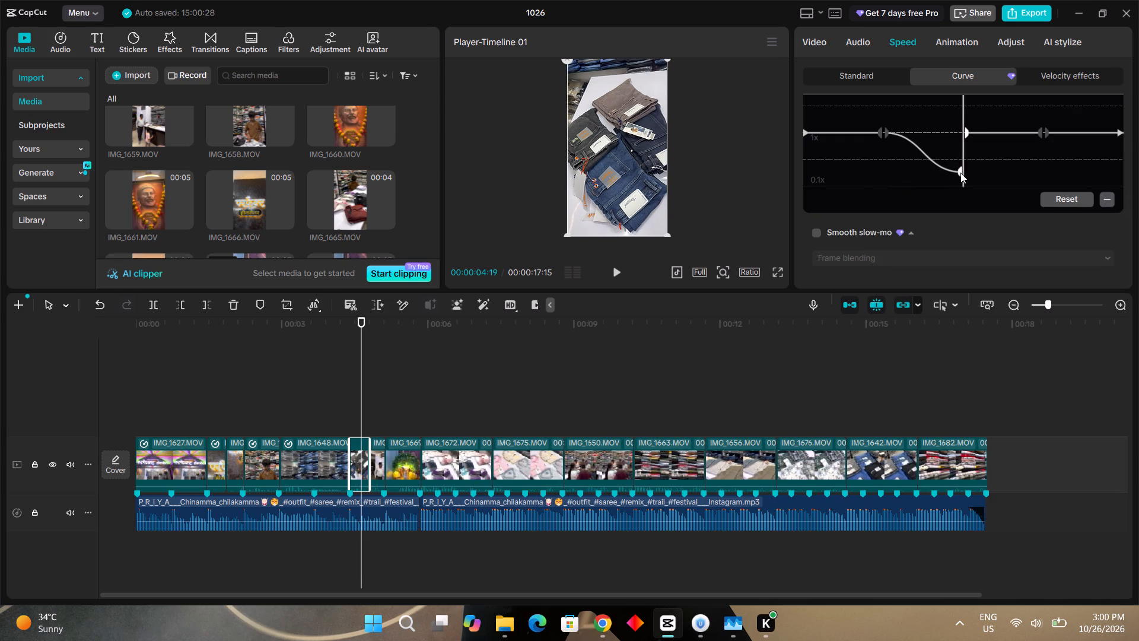
drag(960, 173, 928, 180)
drag(961, 177, 927, 183)
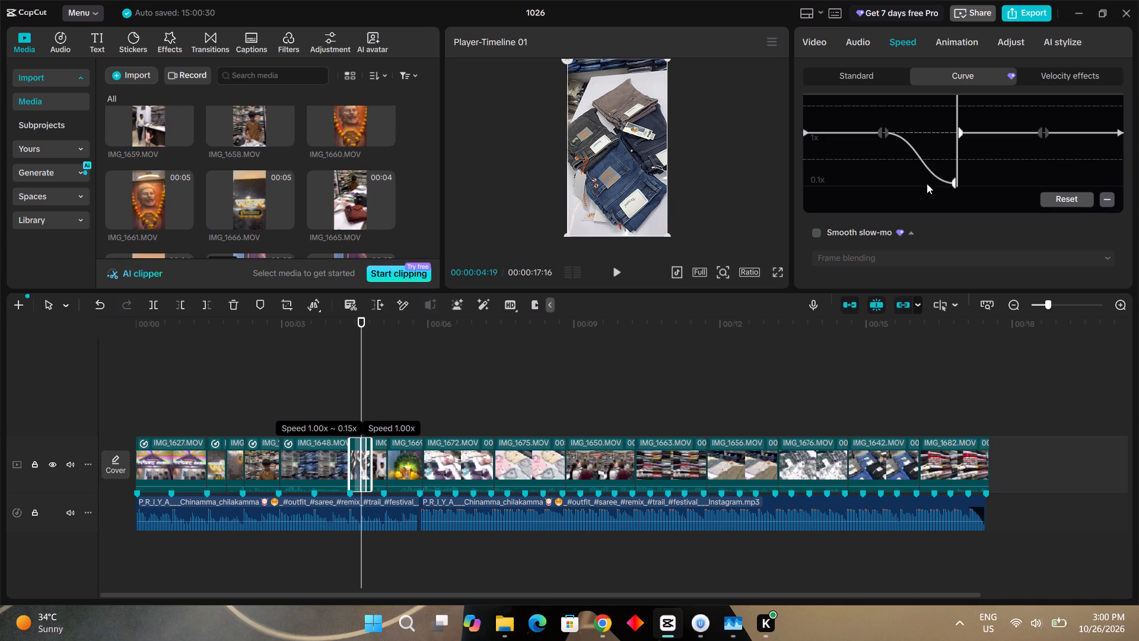
drag(927, 183, 919, 176)
drag(960, 132, 961, 145)
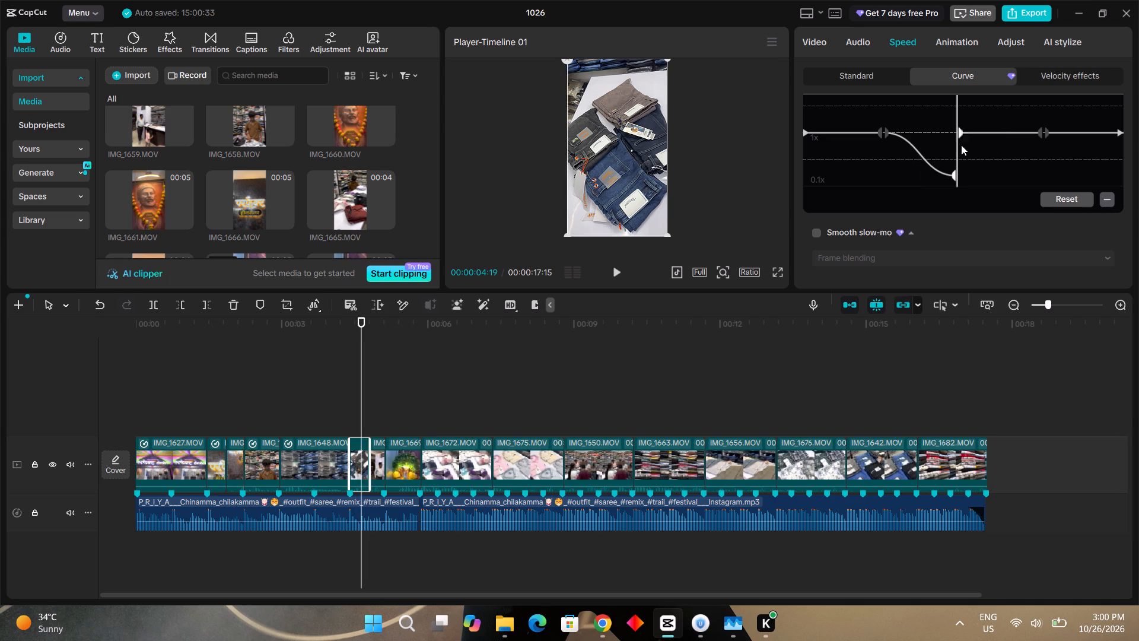
drag(961, 145, 955, 173)
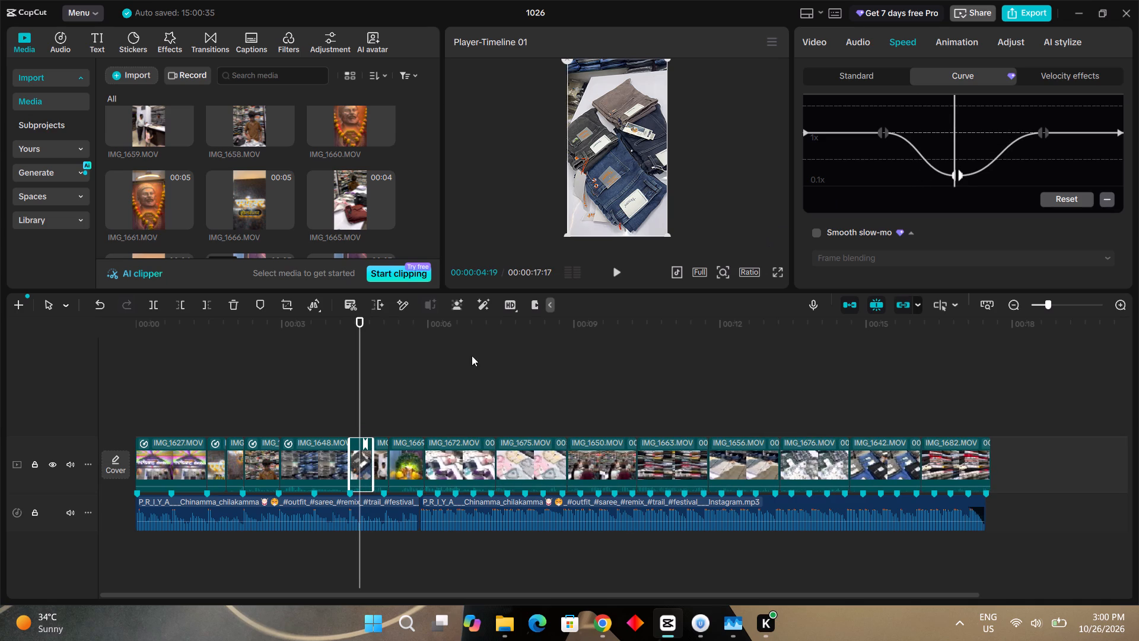
Set the playhead to 00:00:04:23 and enable Smooth slow-mo for the folded-jeans clip using Optical flow.
drag(361, 351, 368, 351)
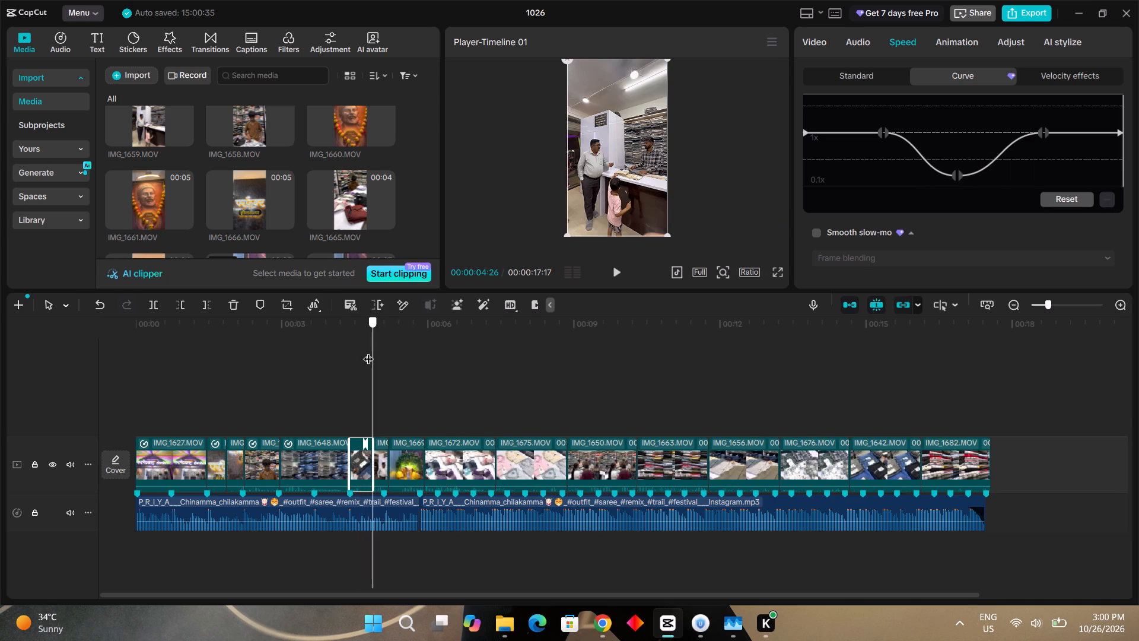
drag(368, 351, 368, 351)
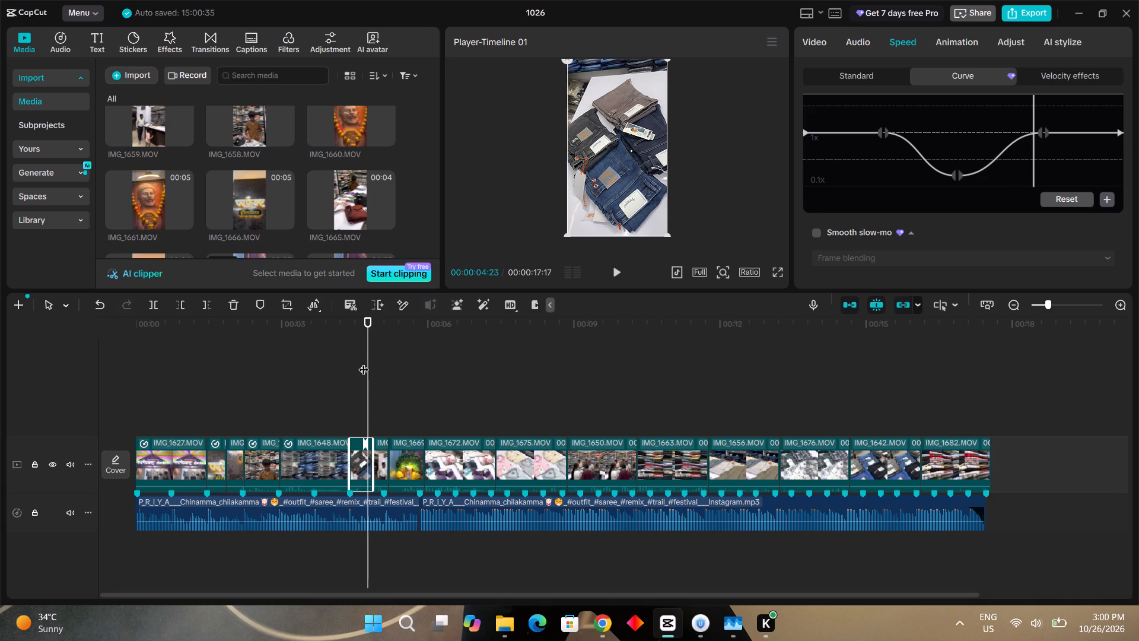
key(Right)
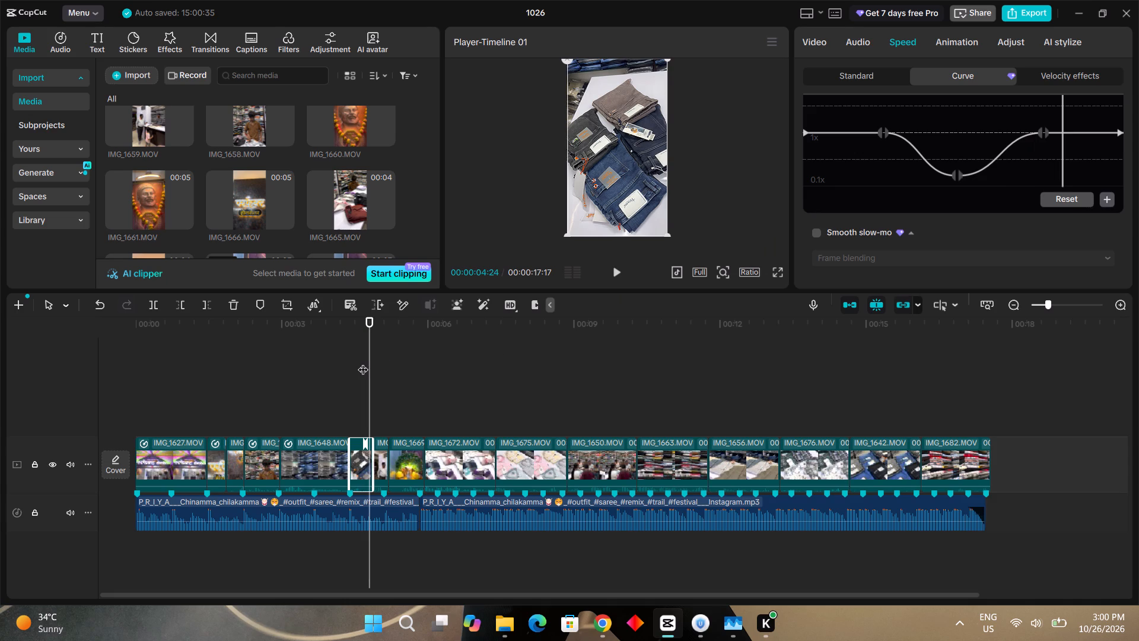
key(Left)
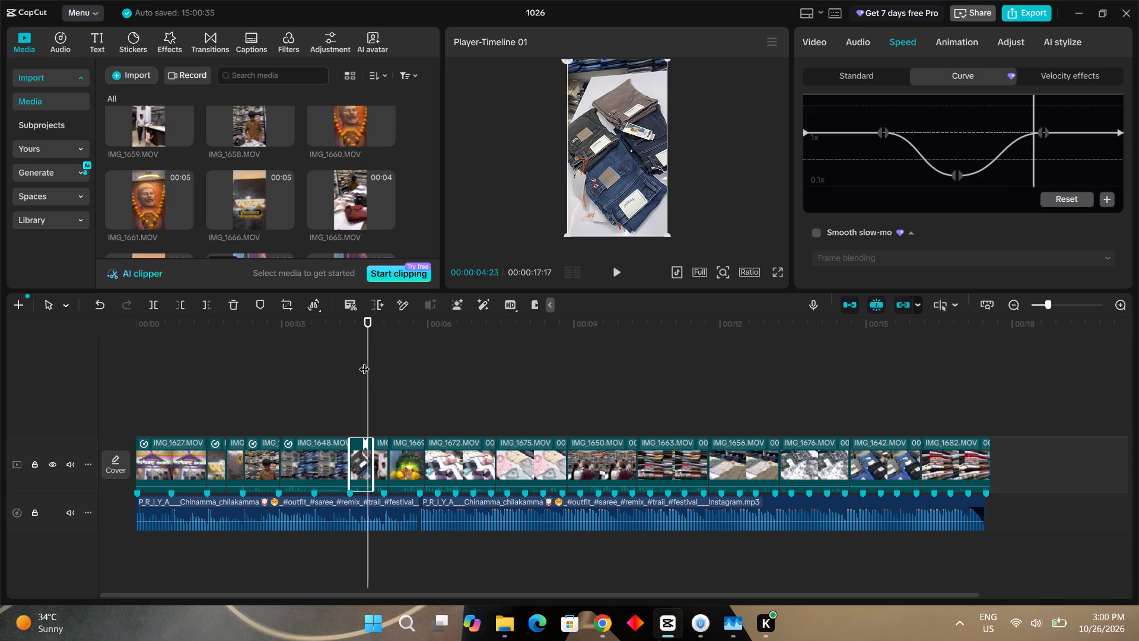
click(817, 233)
click(862, 257)
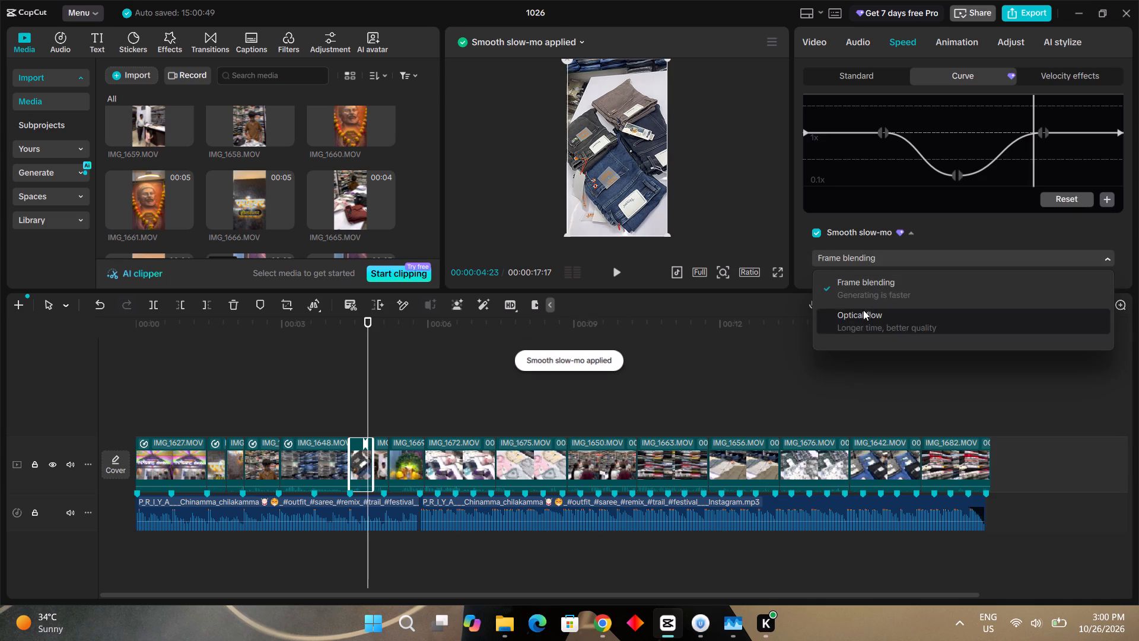
click(863, 310)
Split the slowed folded-jeans clip at 00:00:04:23 and delete the part after the cut.
key(ctrl+b)
key(BackSpace)
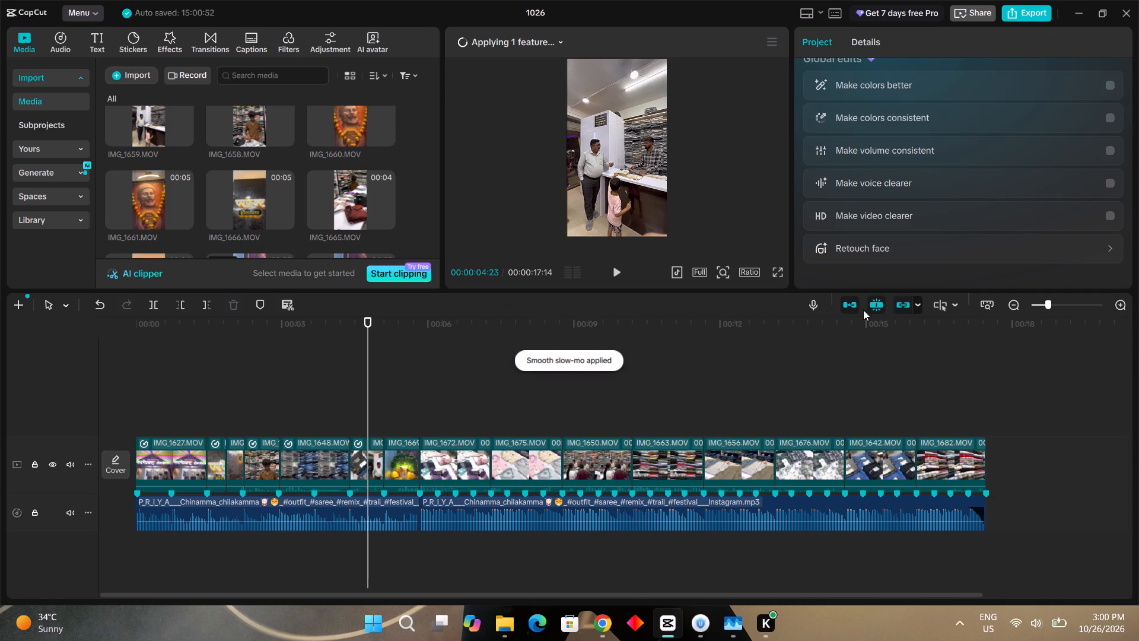
Give the shrine clip IMG_1669 a custom speed curve with an earlier slow-motion dip and an added 1x point after it.
drag(364, 357, 380, 361)
click(394, 468)
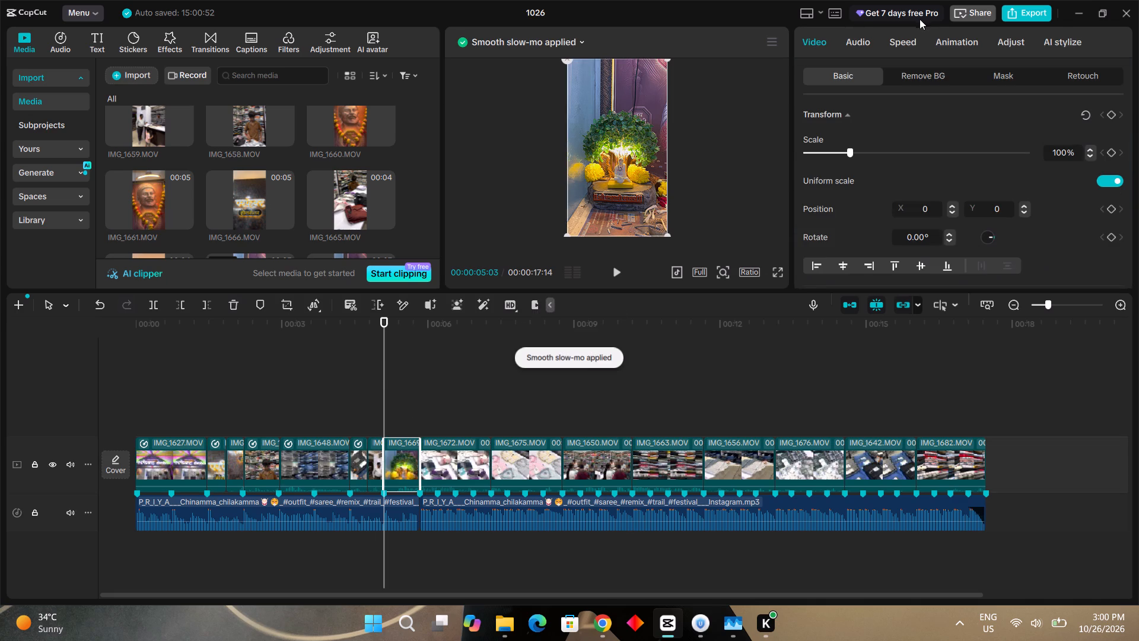
click(908, 42)
click(896, 100)
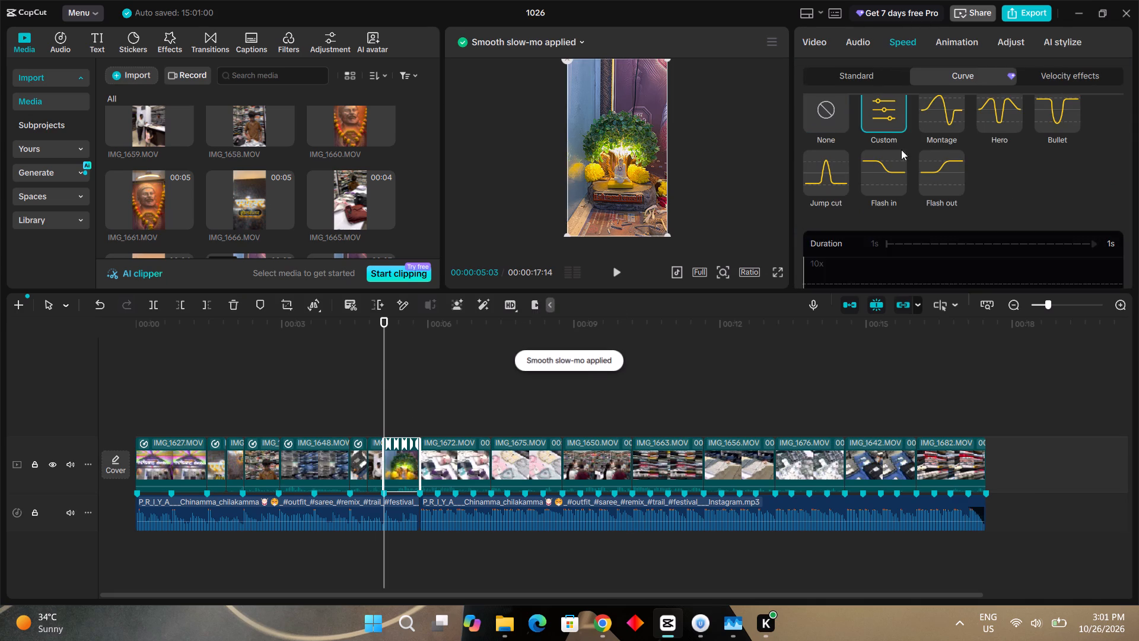
scroll(902, 174, down, 5)
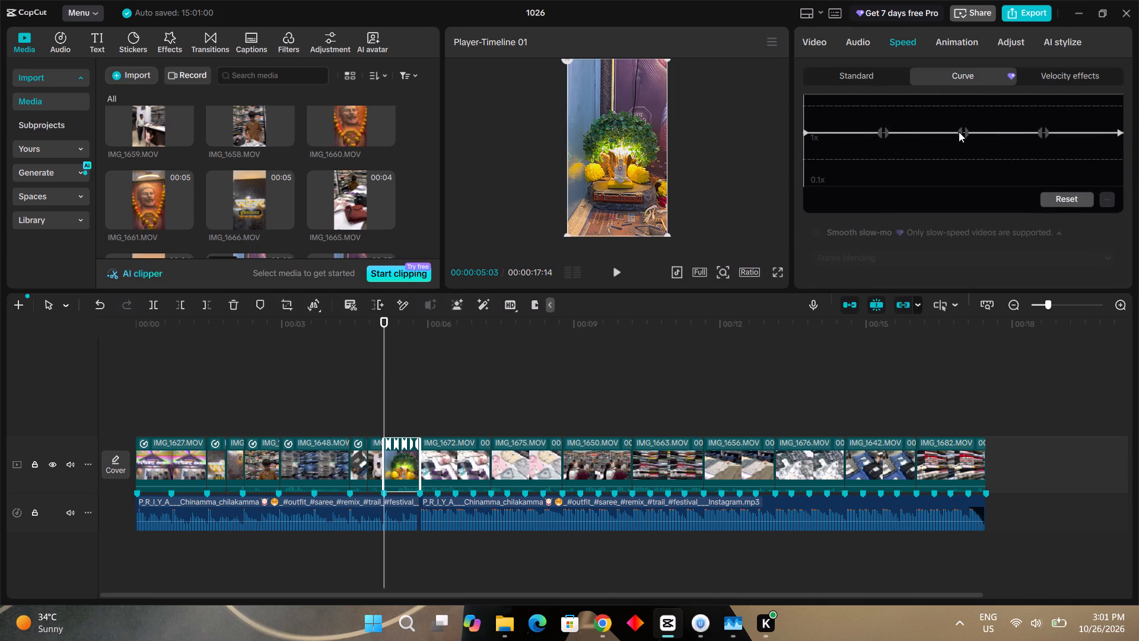
drag(958, 132, 958, 169)
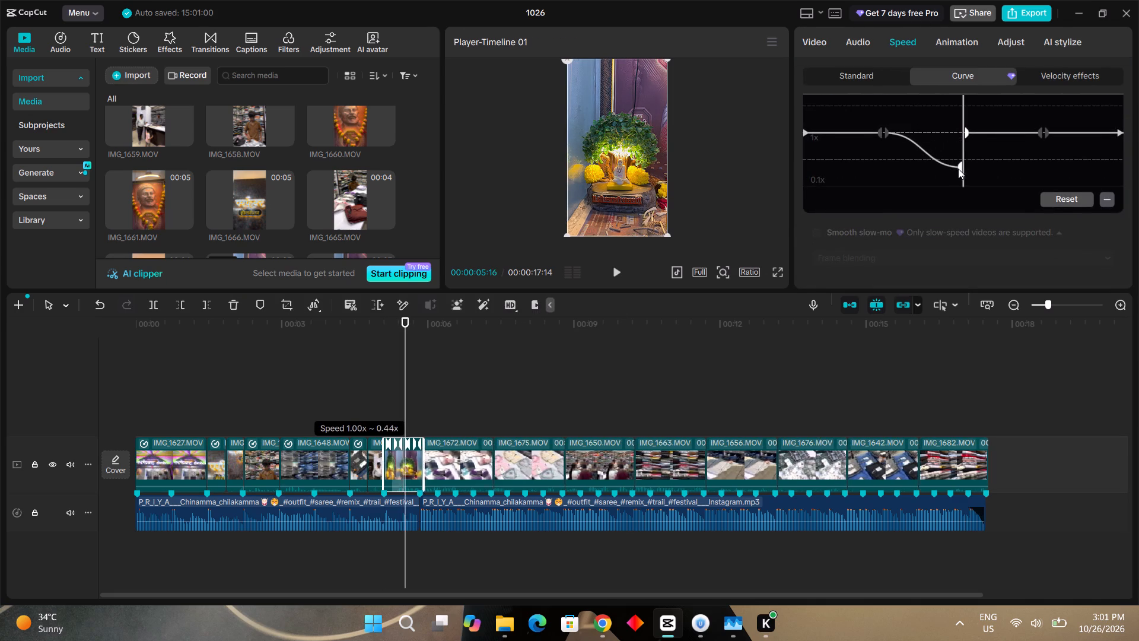
drag(958, 169, 936, 179)
click(939, 134)
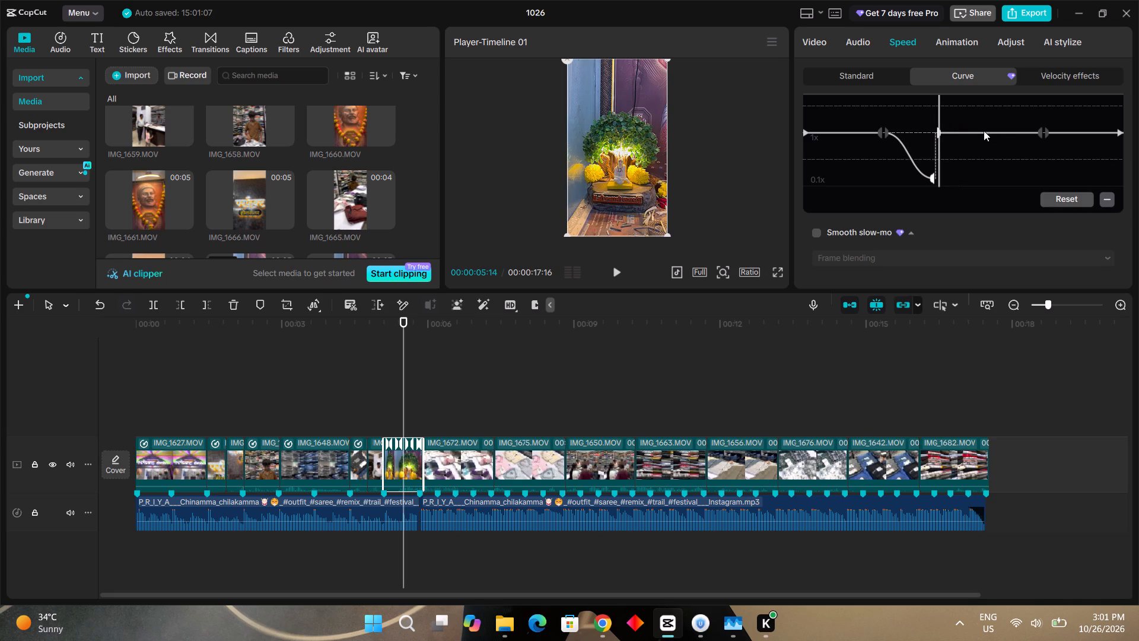
click(984, 131)
click(1106, 202)
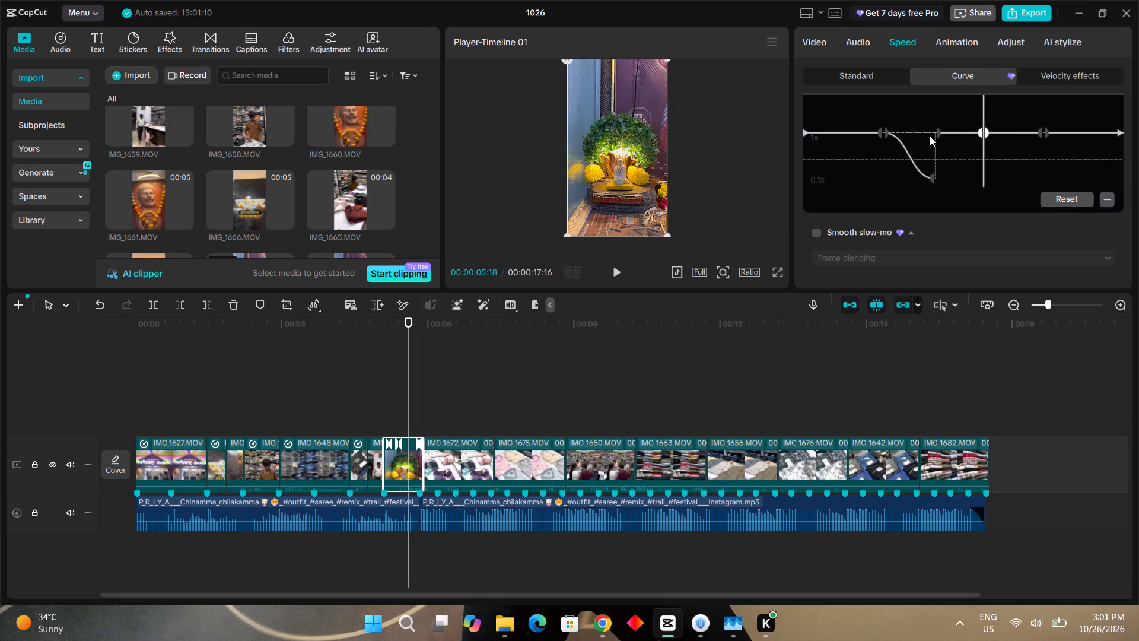
drag(938, 133, 937, 177)
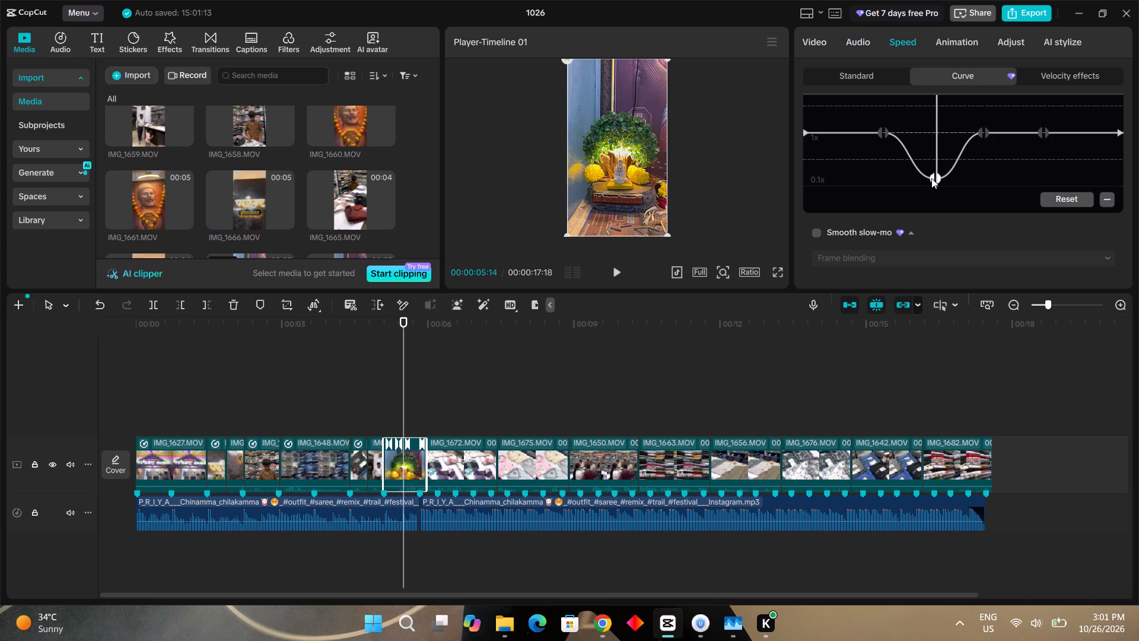
click(931, 178)
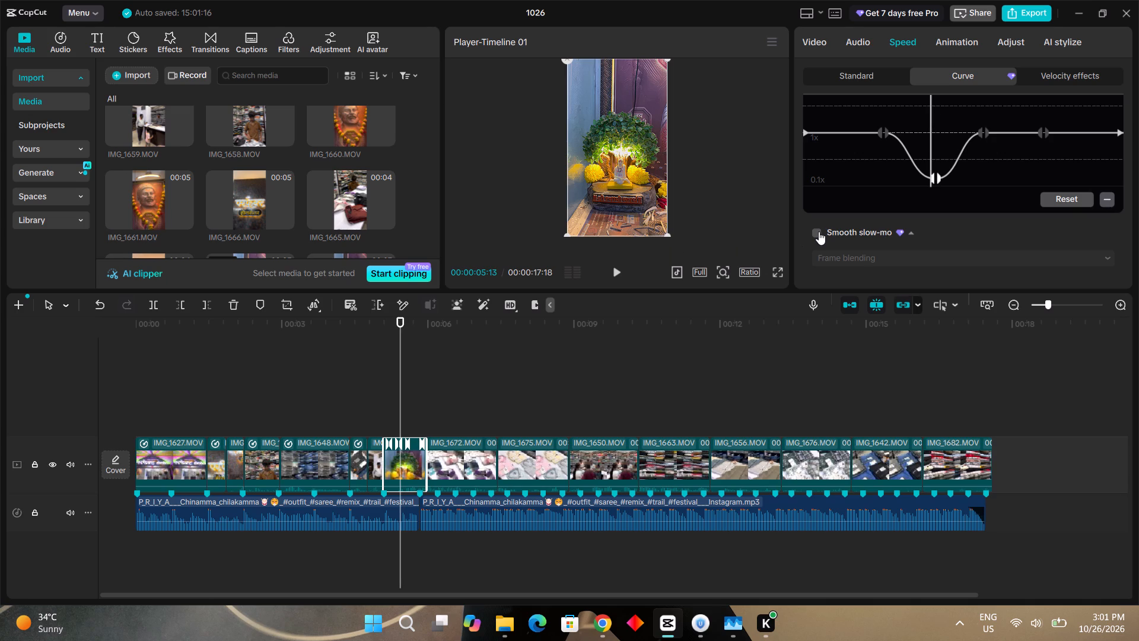
Enable Smooth slow-mo for the shrine clip using Optical flow.
click(818, 231)
click(835, 258)
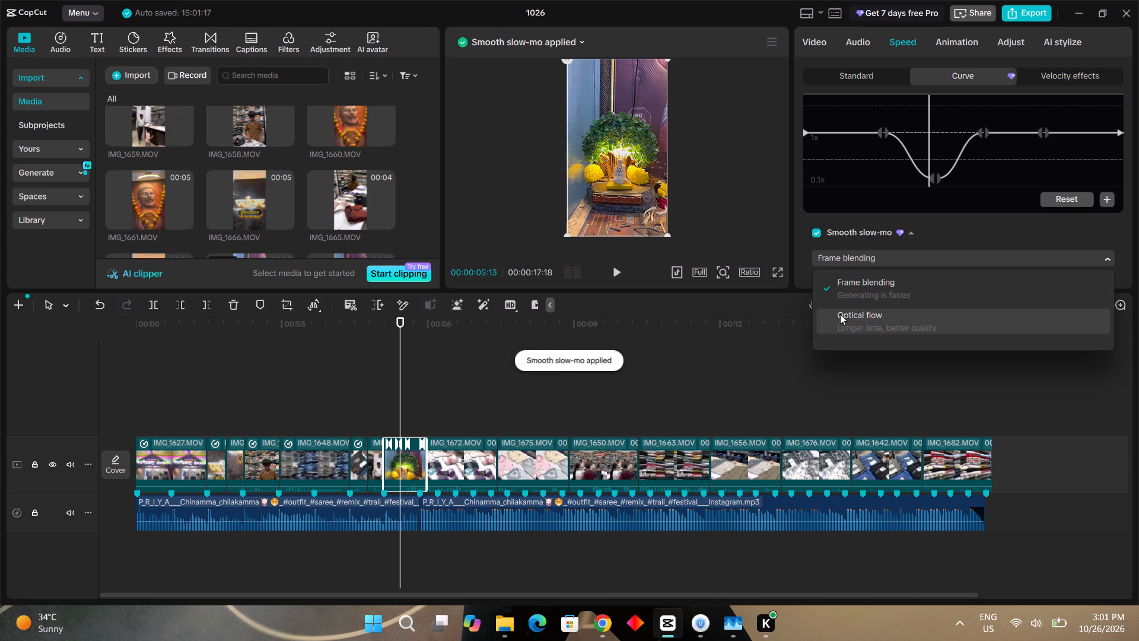
click(841, 316)
Split the slowed shrine clip at 00:00:05:25 and delete the part after the cut.
drag(400, 361, 421, 362)
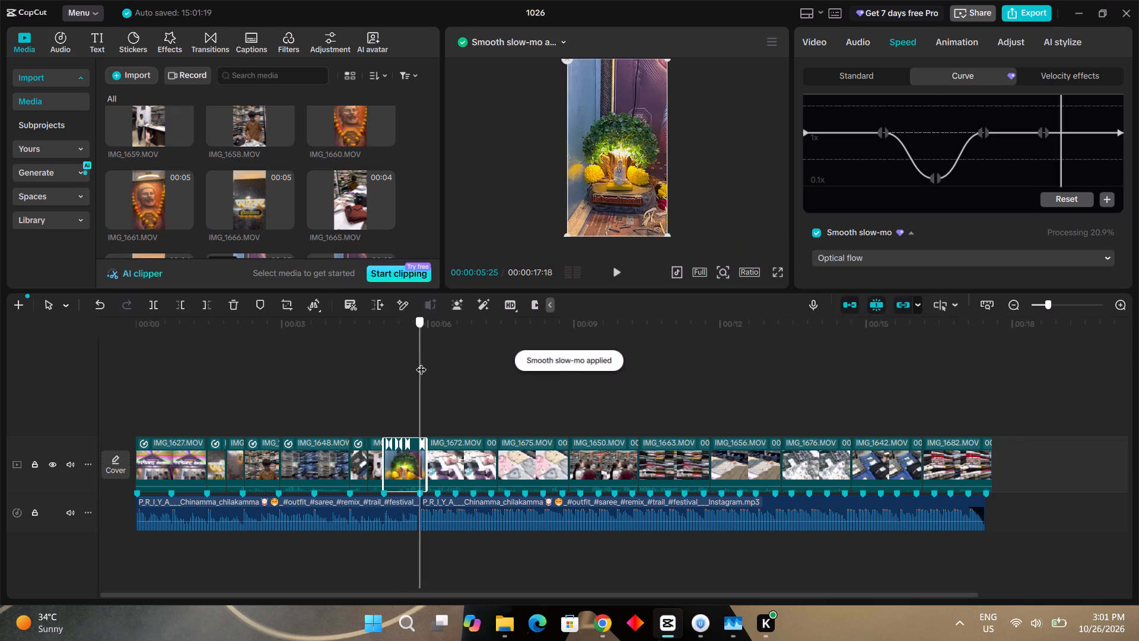
drag(421, 362, 419, 364)
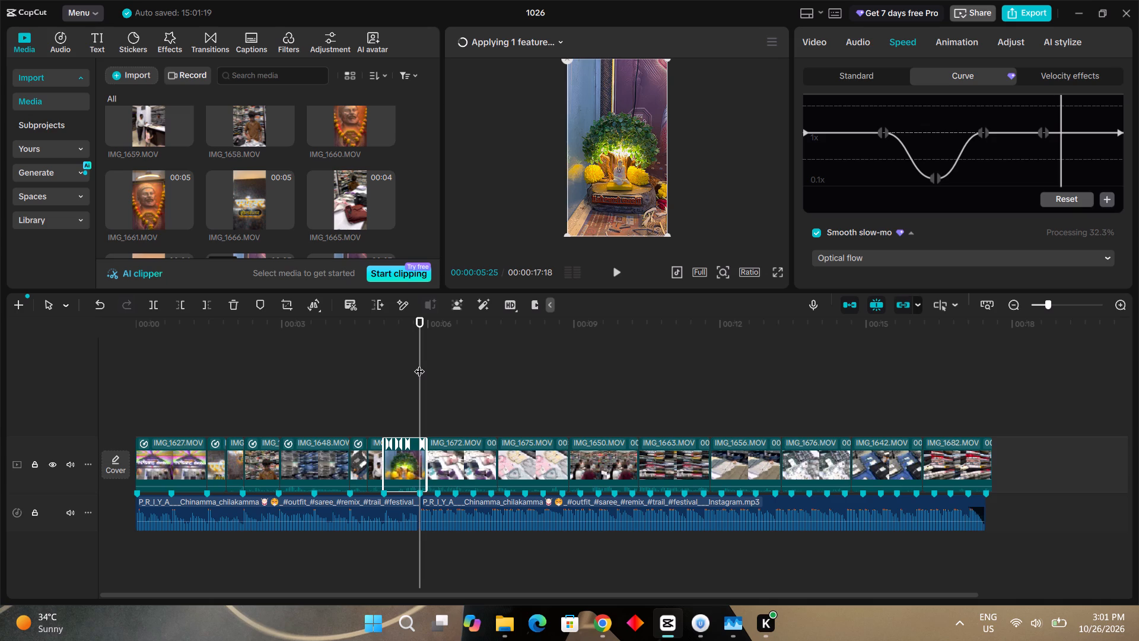
key(ctrl+b)
key(BackSpace)
Check the Smooth slow-mo processing status and play the video full screen from the start, pausing on the folded-shirts clip at 00:00:06:18.
drag(419, 364, 396, 364)
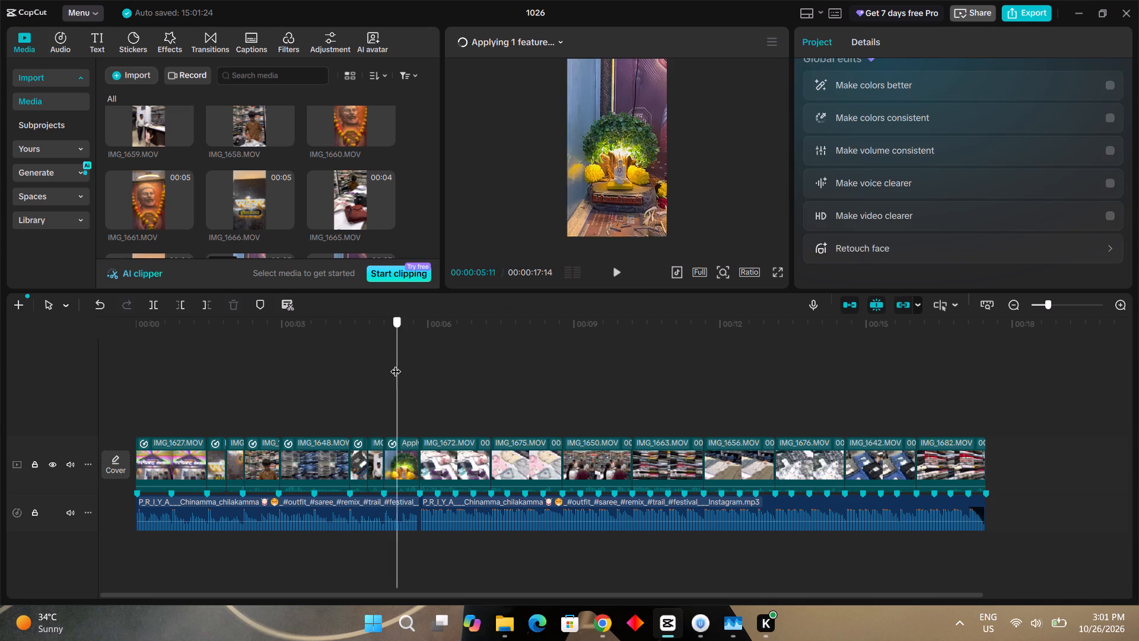
drag(396, 364, 353, 356)
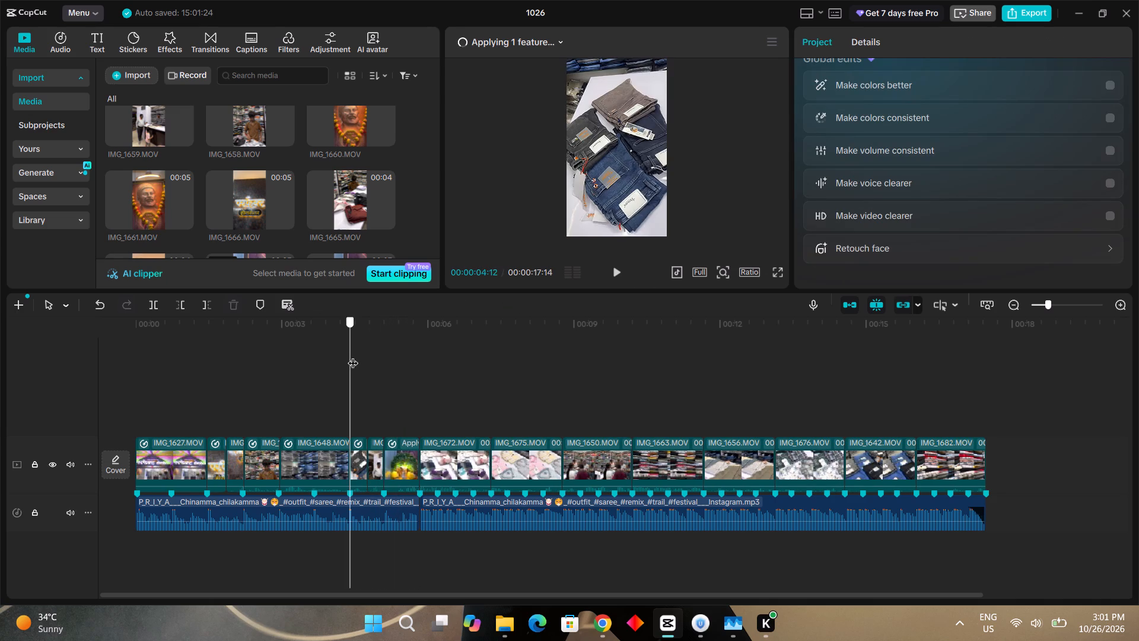
drag(353, 356, 0, 349)
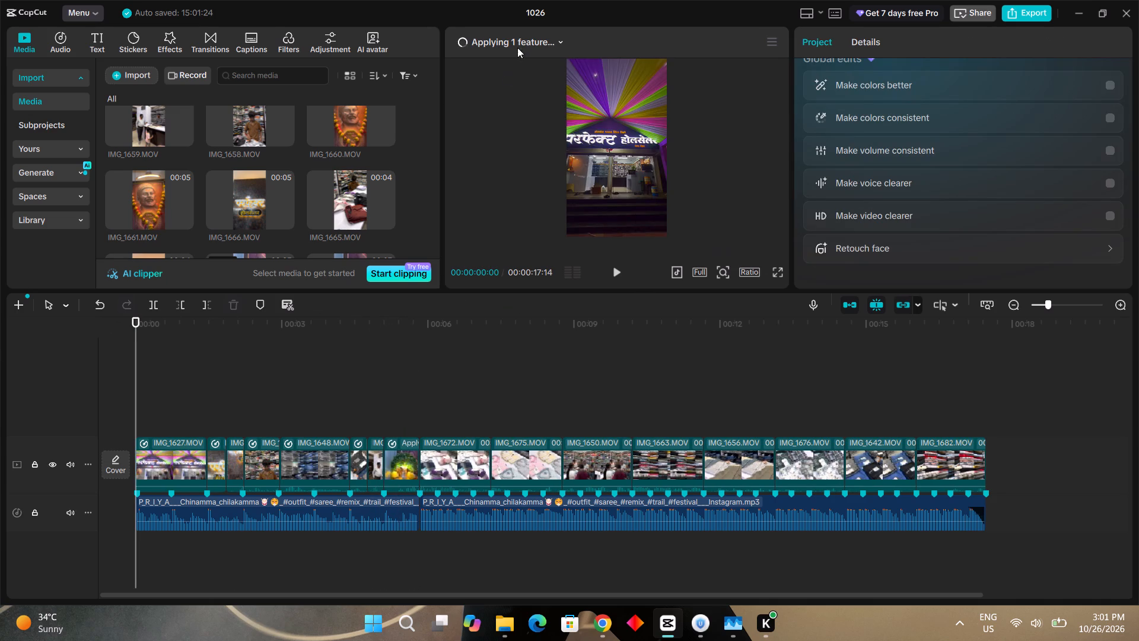
click(534, 44)
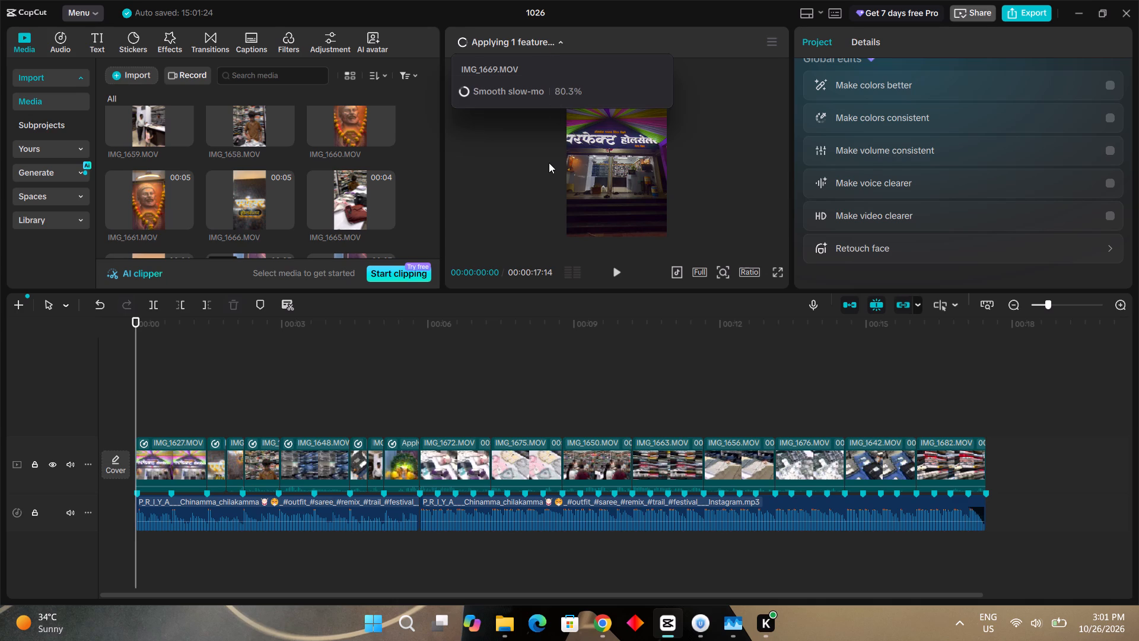
click(777, 271)
key(space)
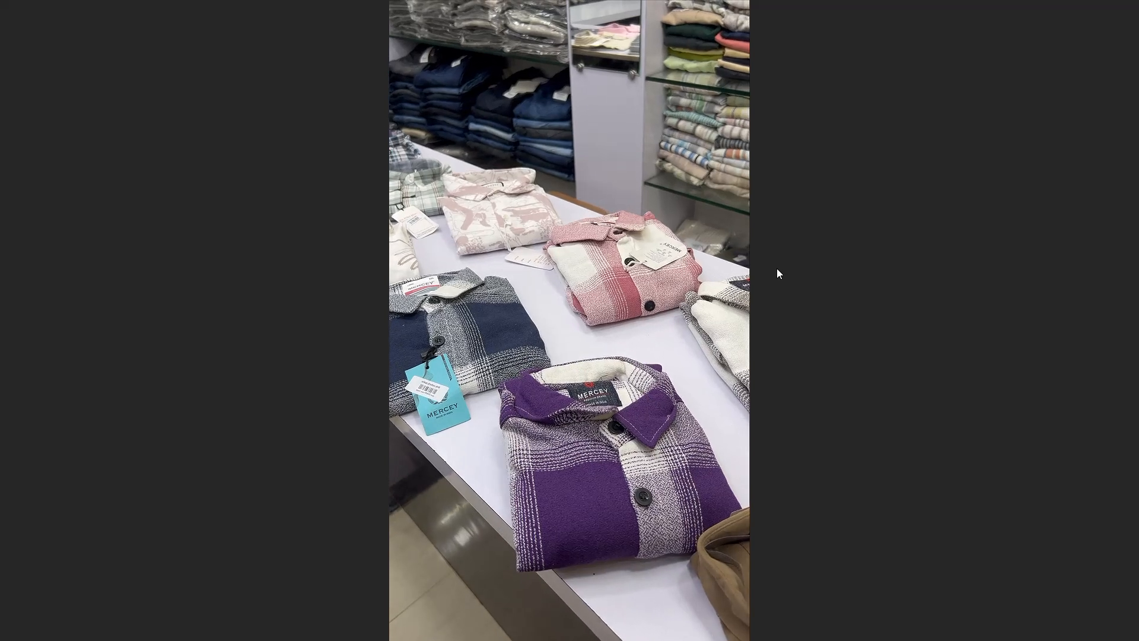
key(space)
click(747, 508)
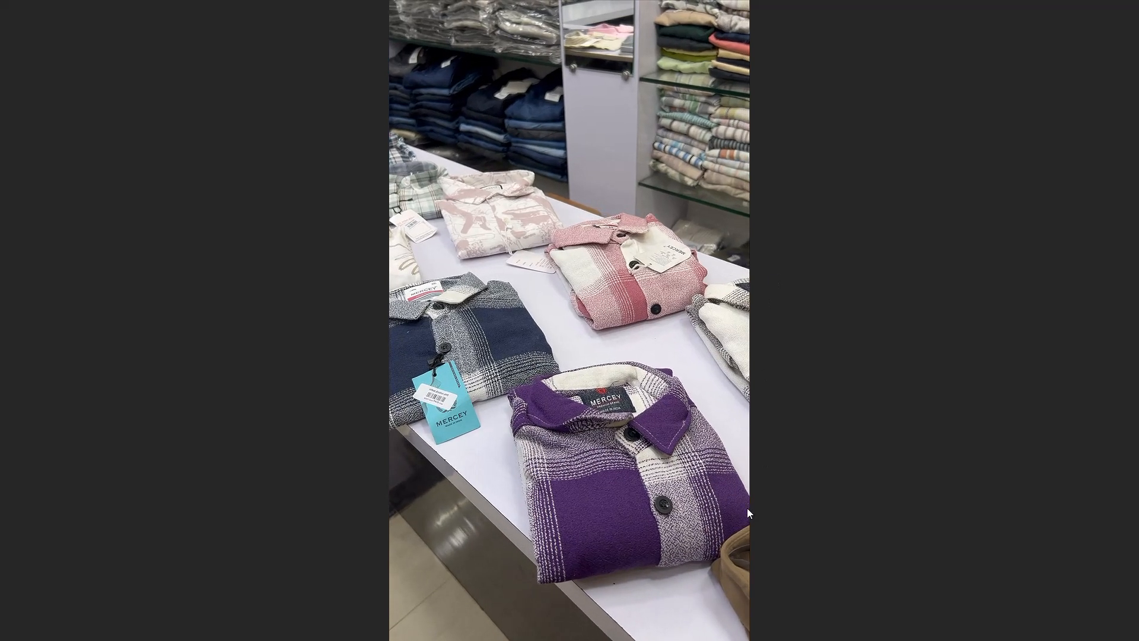
click(765, 572)
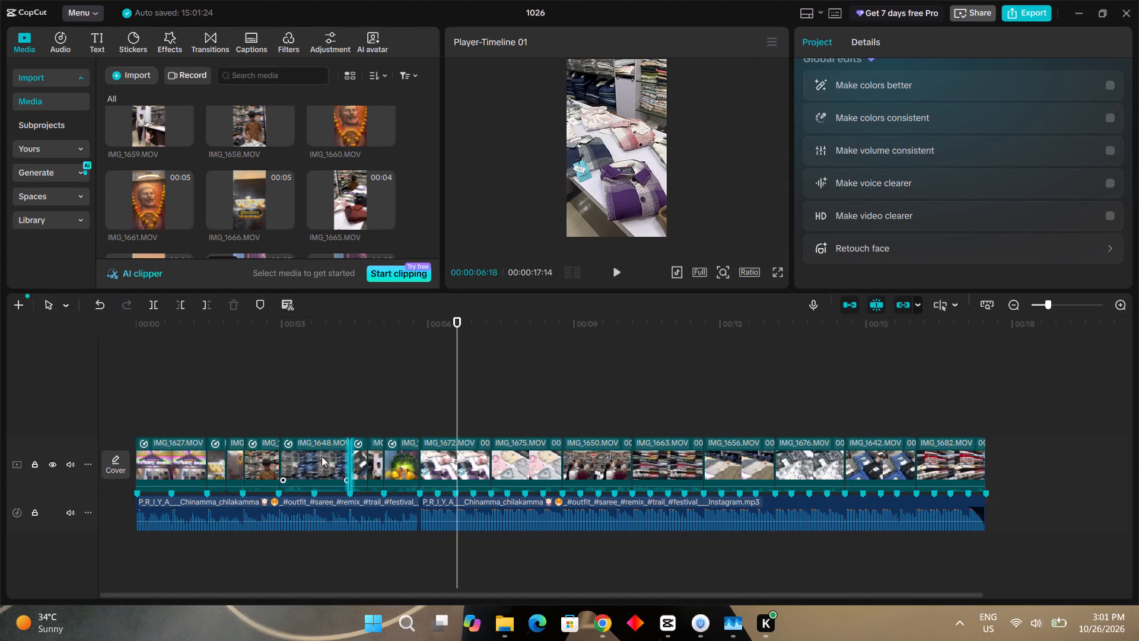
Insert a freeze frame into the folded-shirts clip IMG_1672 at 00:00:06:18.
click(461, 459)
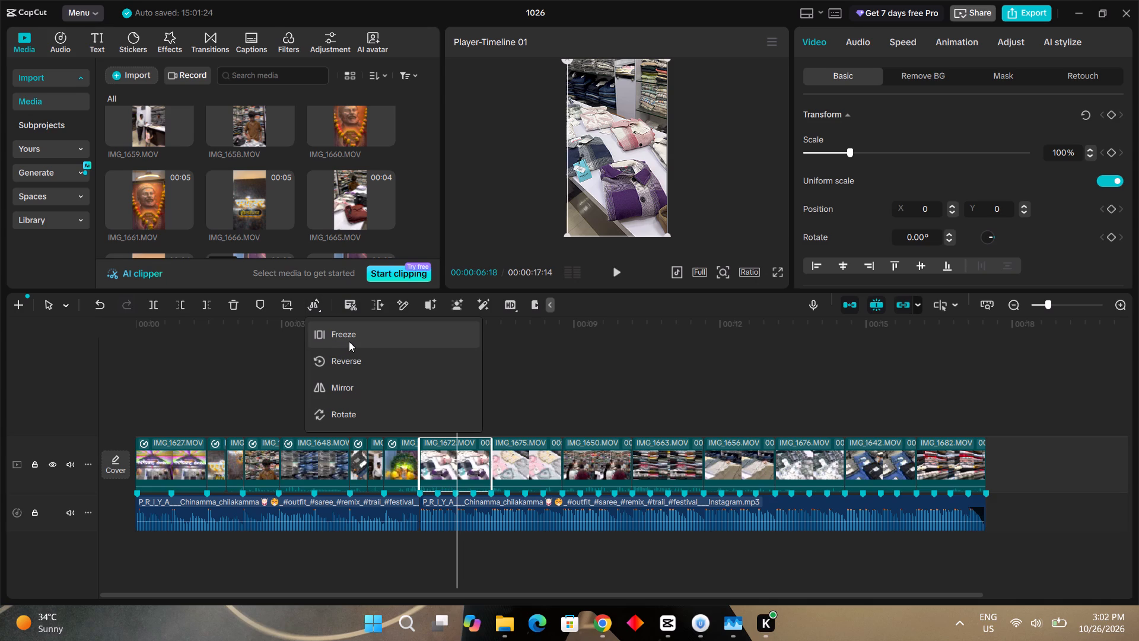
click(349, 341)
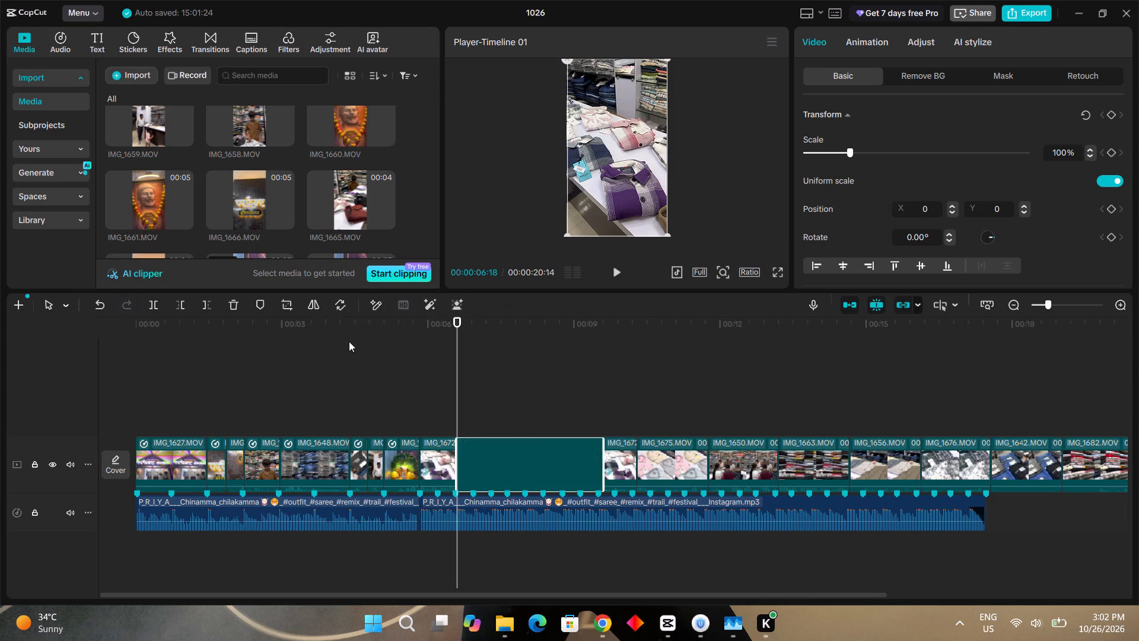
Move the freeze frame to a new track above the shrine clip and trim its start to match that clip's start.
drag(504, 464, 482, 403)
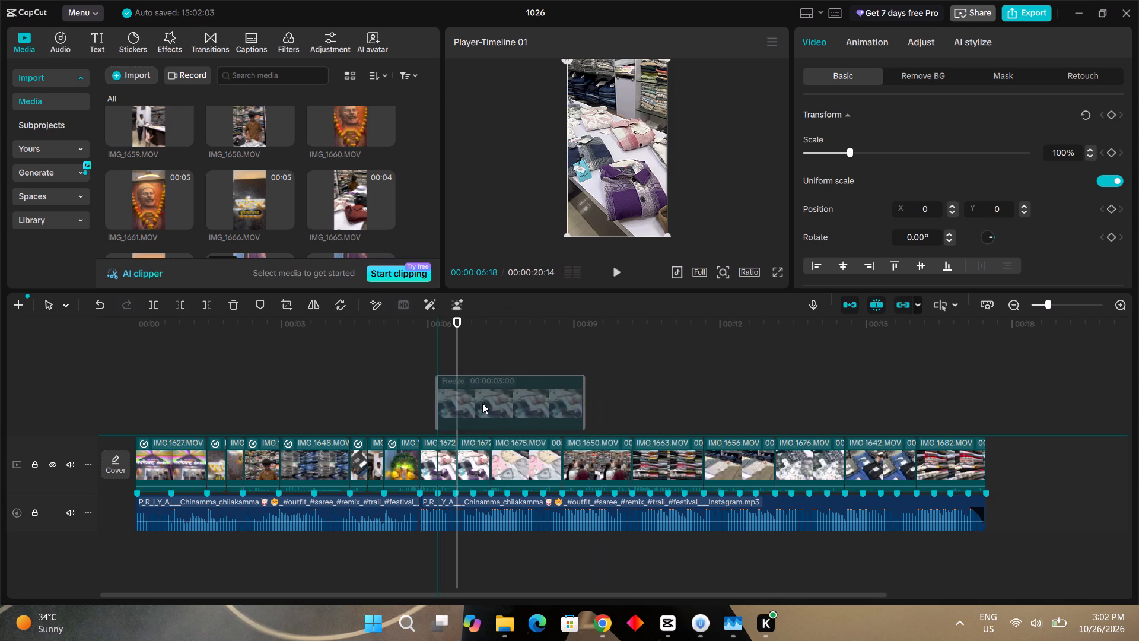
drag(482, 403, 327, 410)
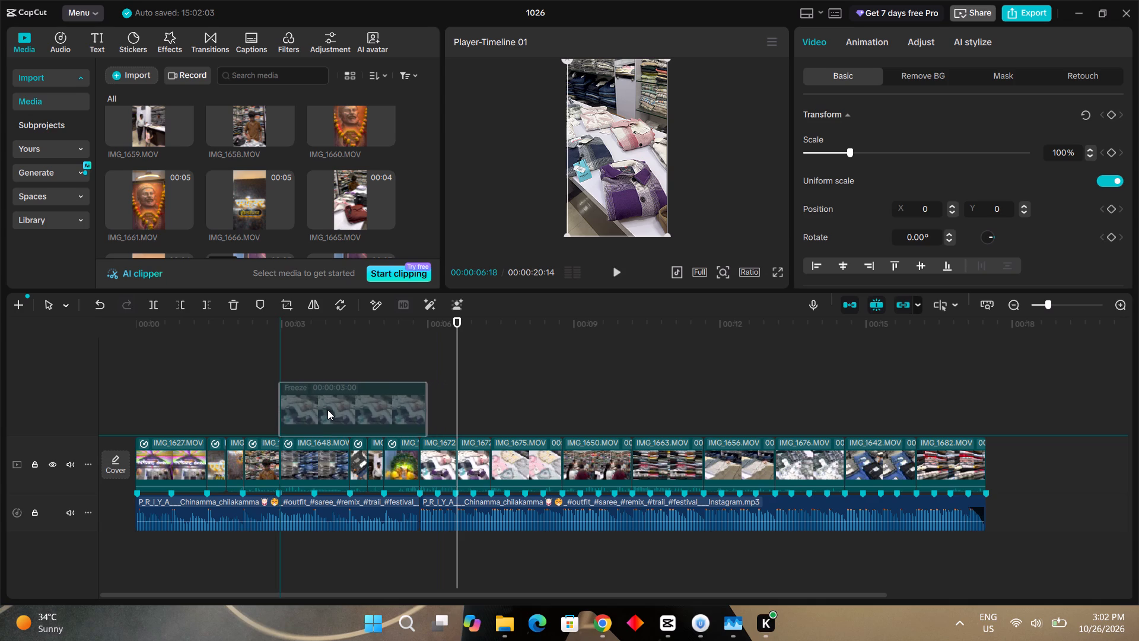
drag(327, 410, 328, 409)
drag(387, 420, 376, 420)
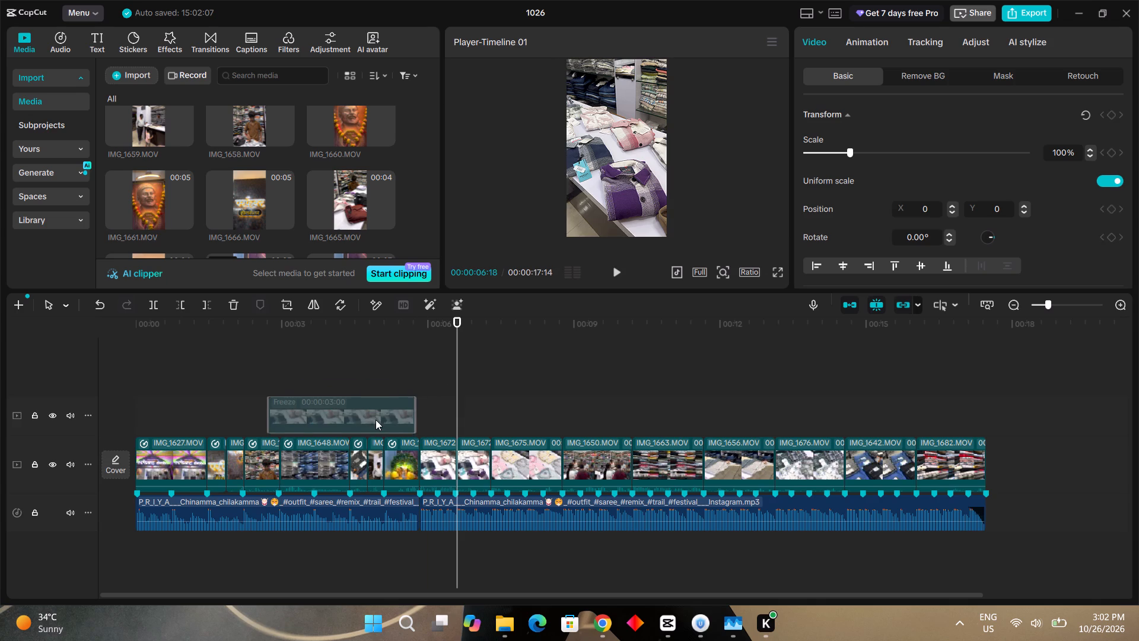
drag(376, 420, 381, 418)
drag(273, 411, 378, 426)
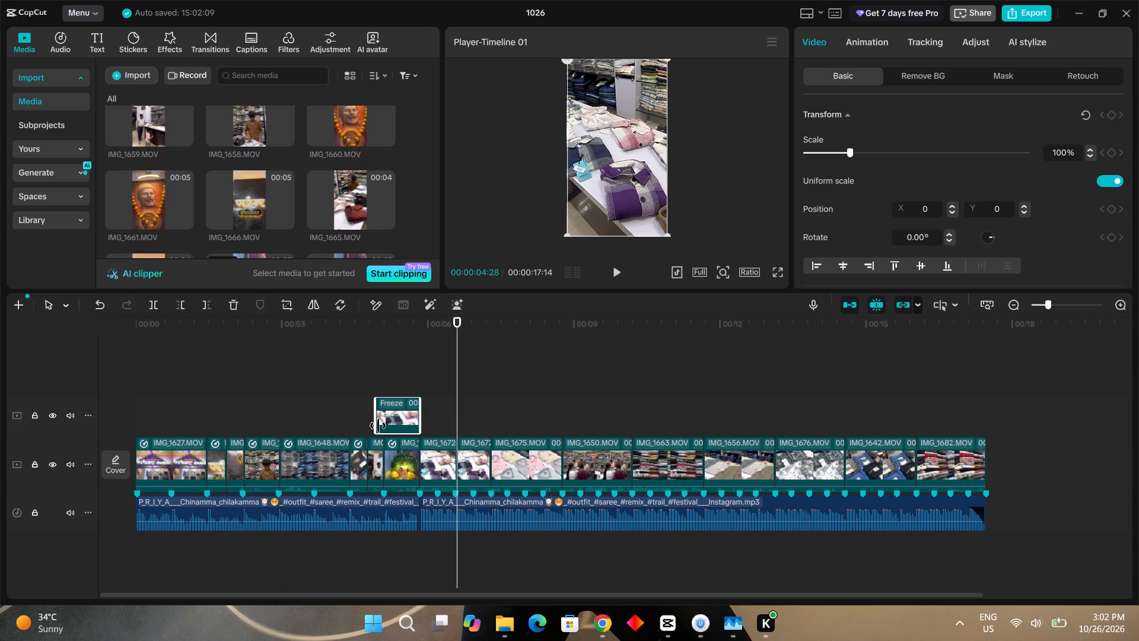
drag(378, 426, 370, 428)
drag(368, 423, 390, 419)
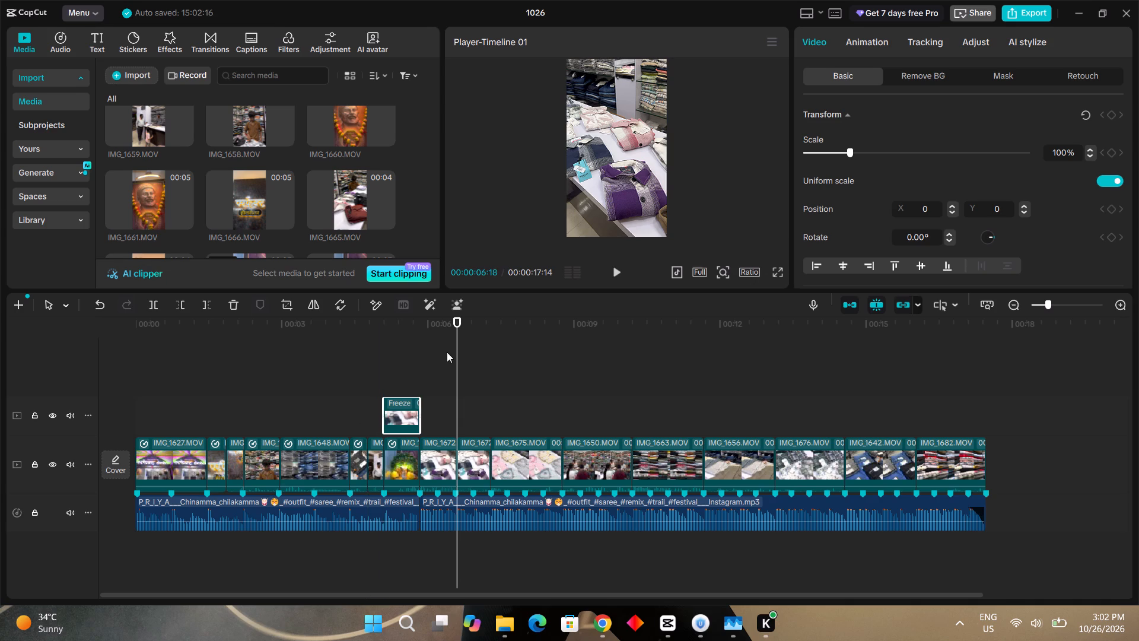
Apply auto cutout to the freeze frame at 00:00:05:03 so the folded shirt overlays the shrine shot.
drag(458, 337, 370, 338)
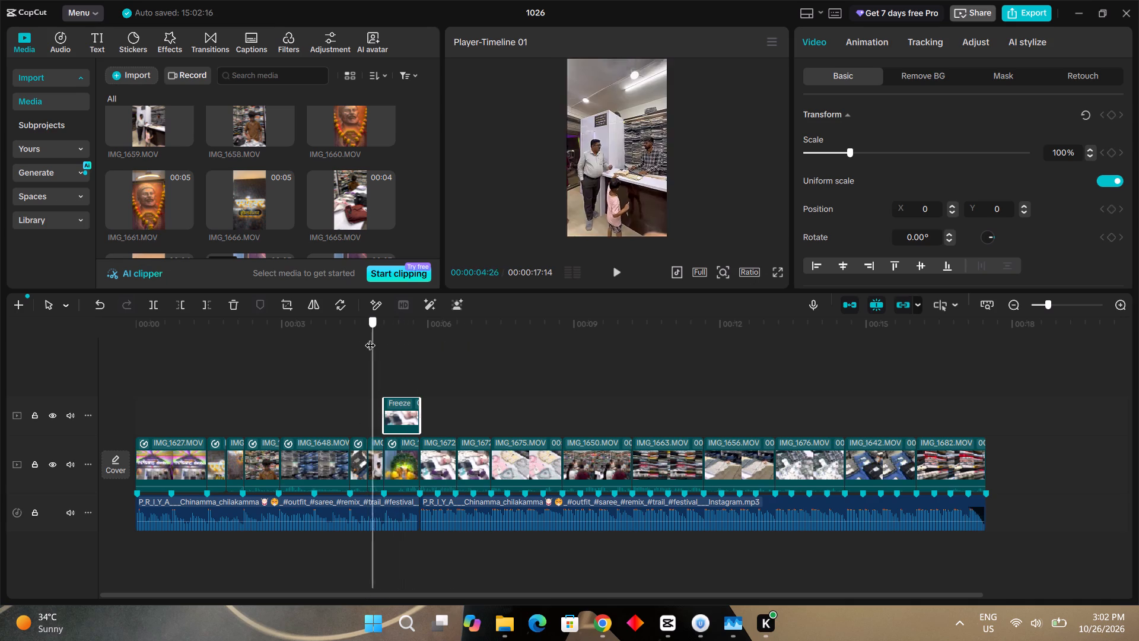
drag(370, 338, 381, 335)
click(460, 303)
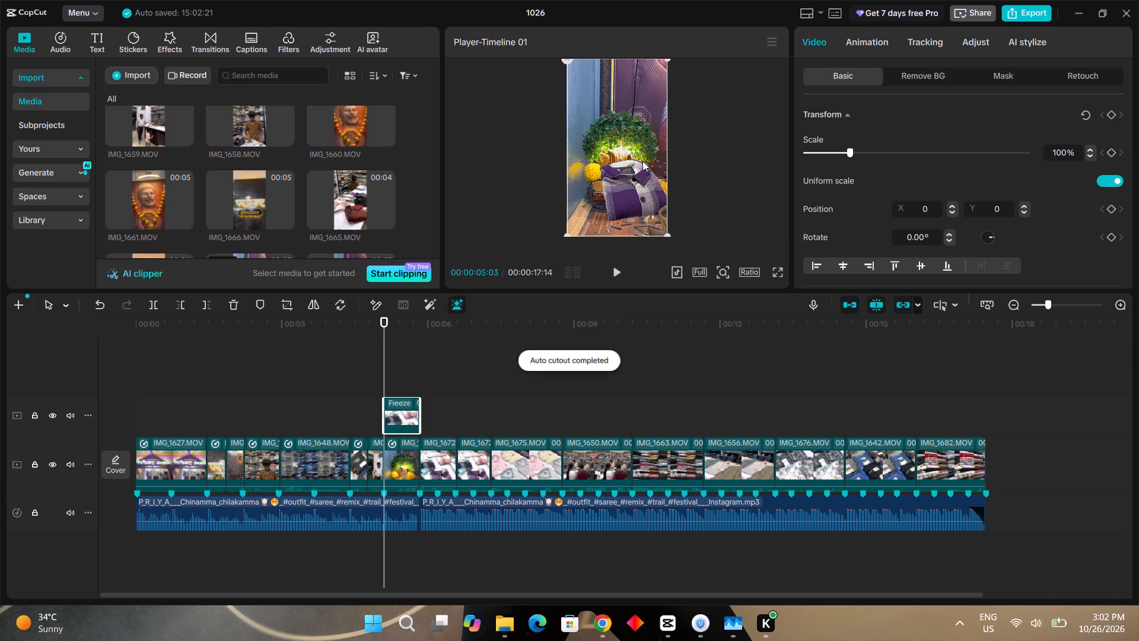
click(629, 189)
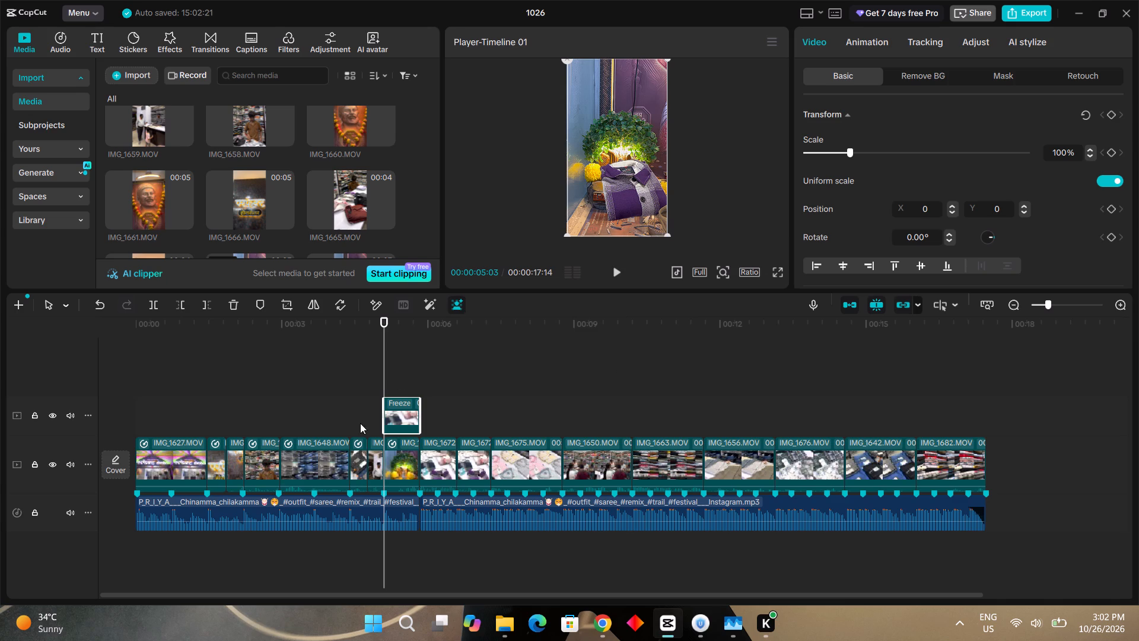
Add transform keyframes to the freeze cutout at 00:00:05:03 and 00:00:05:25.
click(383, 358)
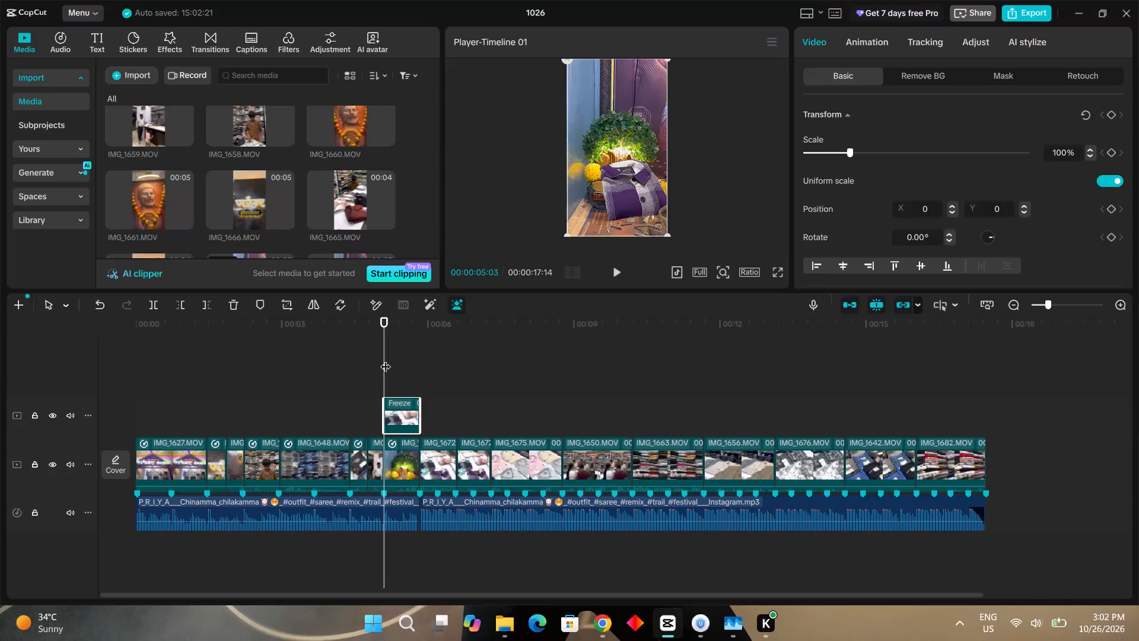
key(alt+shift+k)
drag(386, 359, 415, 360)
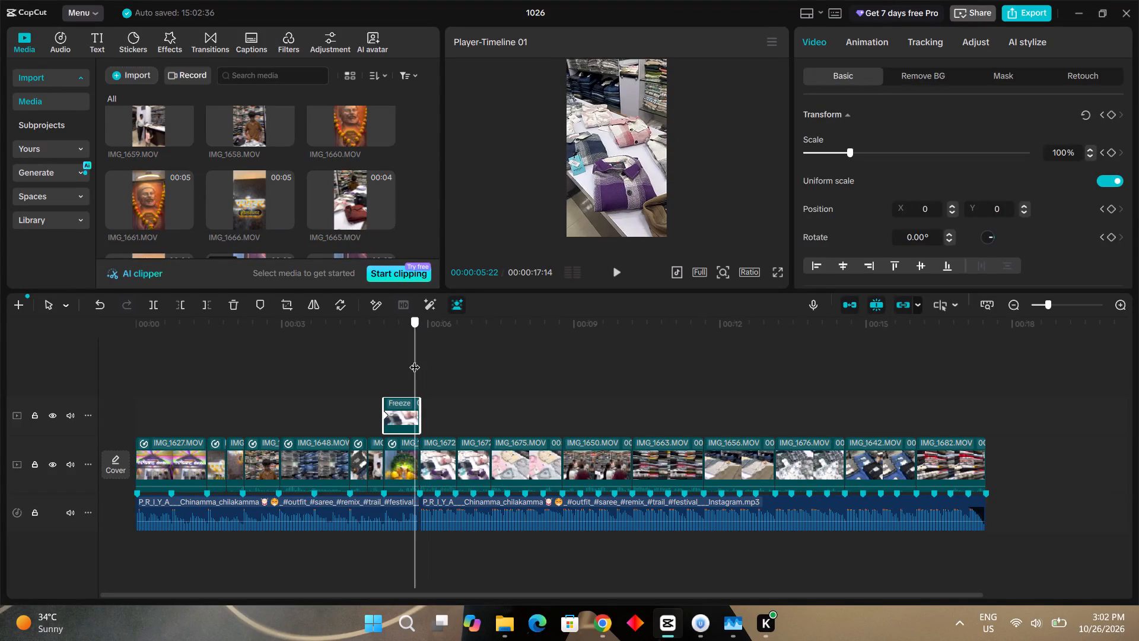
drag(415, 360, 415, 359)
click(415, 359)
key(alt+shift+k)
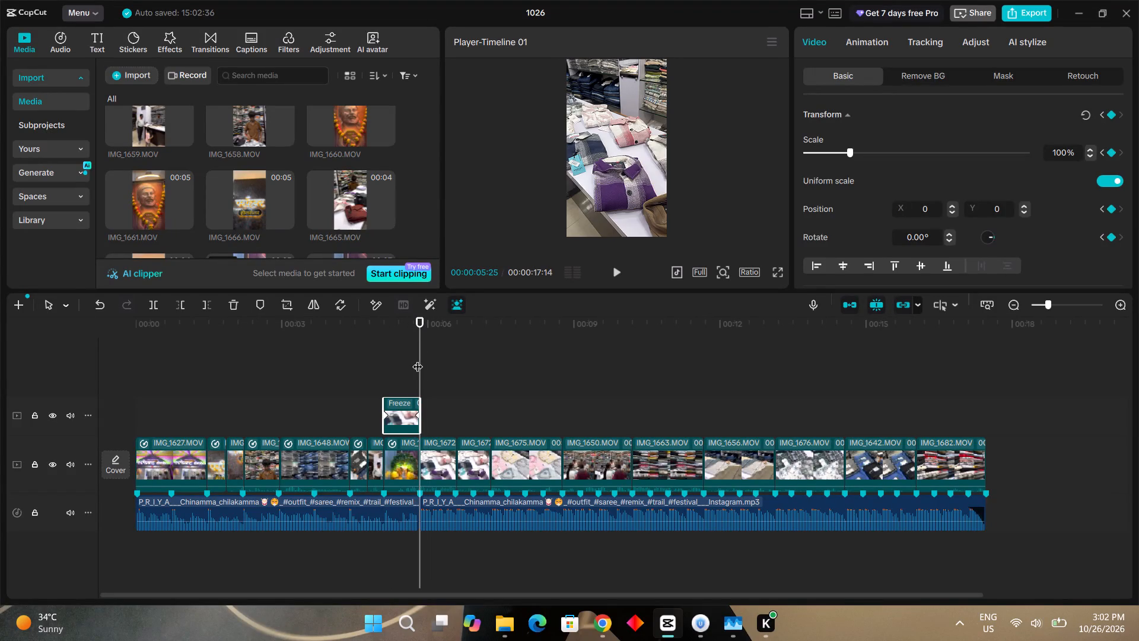
click(418, 359)
At the 00:00:05:03 keyframe, move the shirt cutout straight down below the frame to about Y -2192.
drag(421, 347, 381, 348)
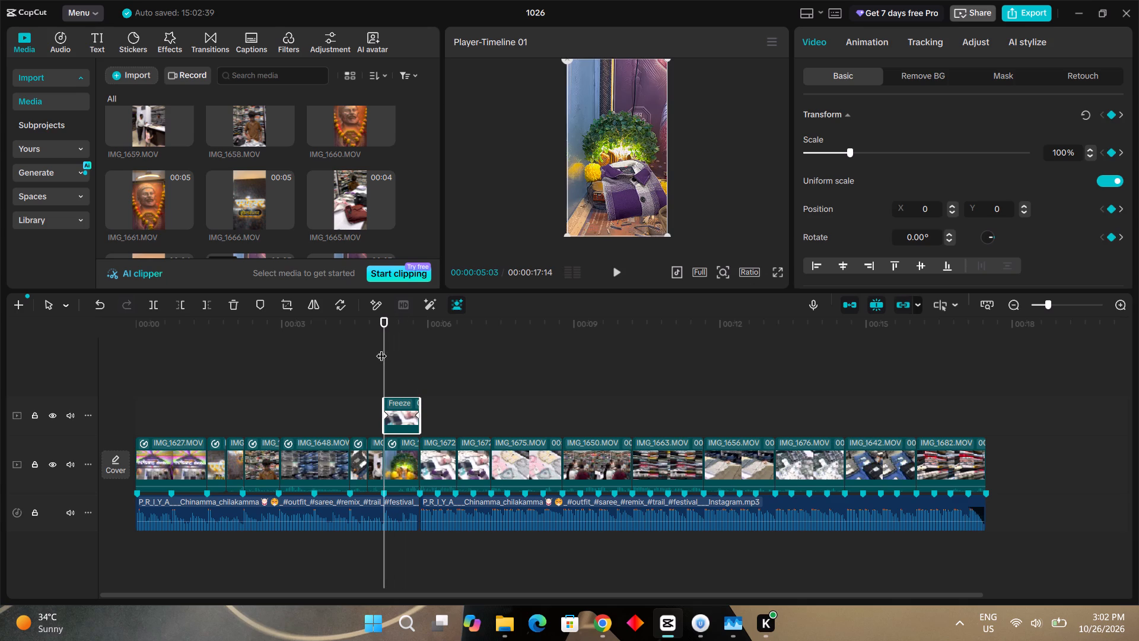
click(384, 417)
drag(619, 174, 619, 204)
drag(619, 204, 619, 208)
click(625, 176)
drag(625, 176, 625, 215)
drag(628, 163, 628, 211)
drag(625, 172, 626, 191)
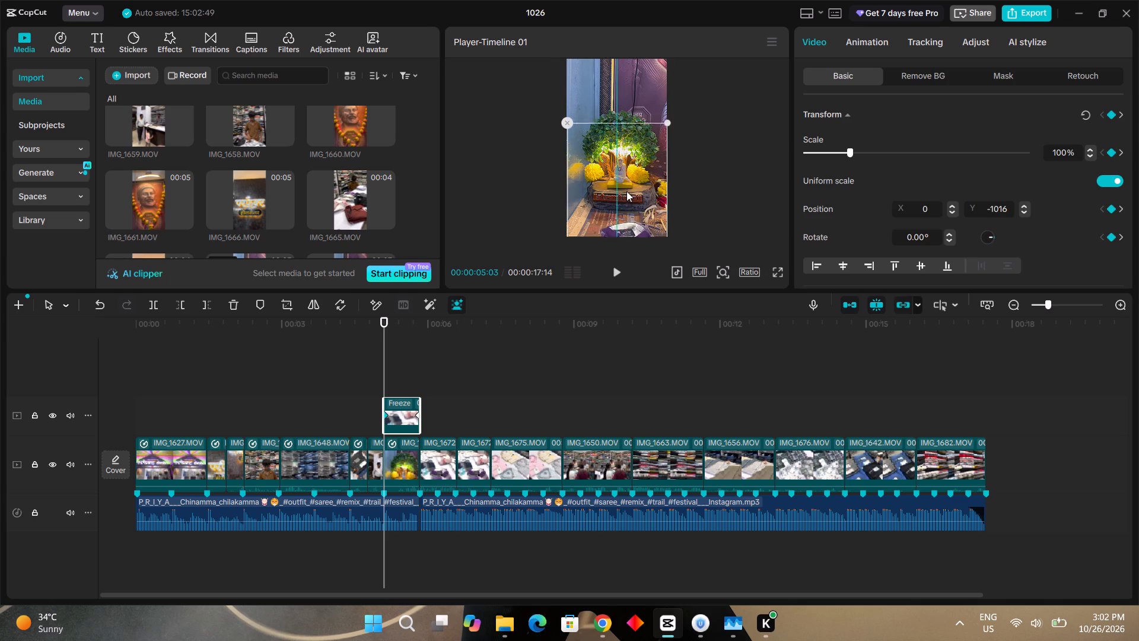
drag(626, 191, 626, 225)
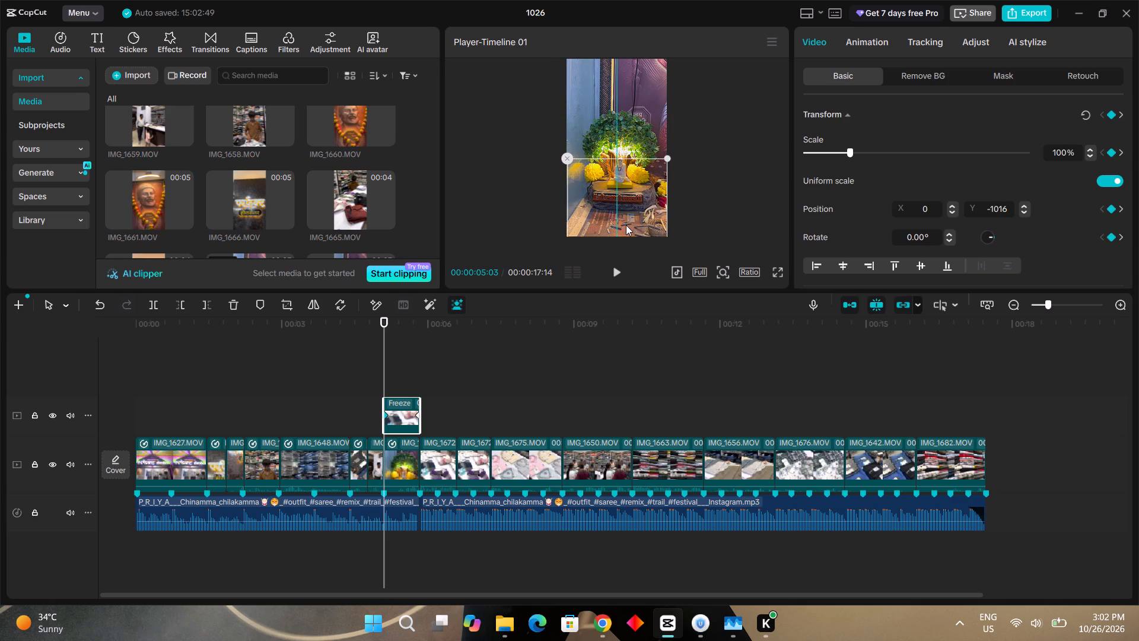
drag(626, 225, 625, 227)
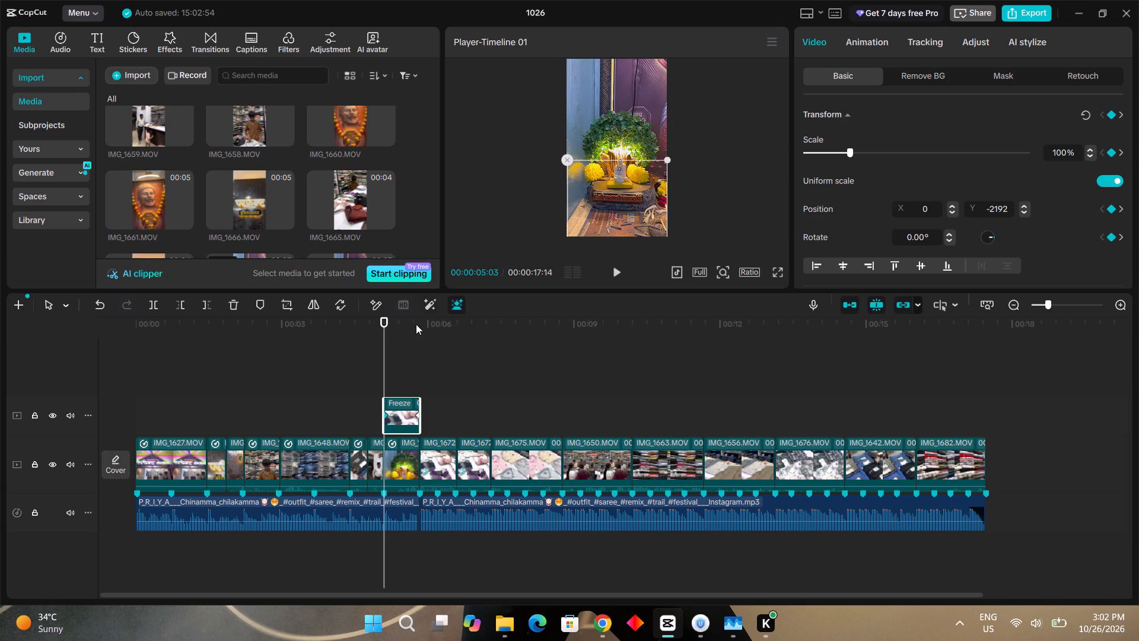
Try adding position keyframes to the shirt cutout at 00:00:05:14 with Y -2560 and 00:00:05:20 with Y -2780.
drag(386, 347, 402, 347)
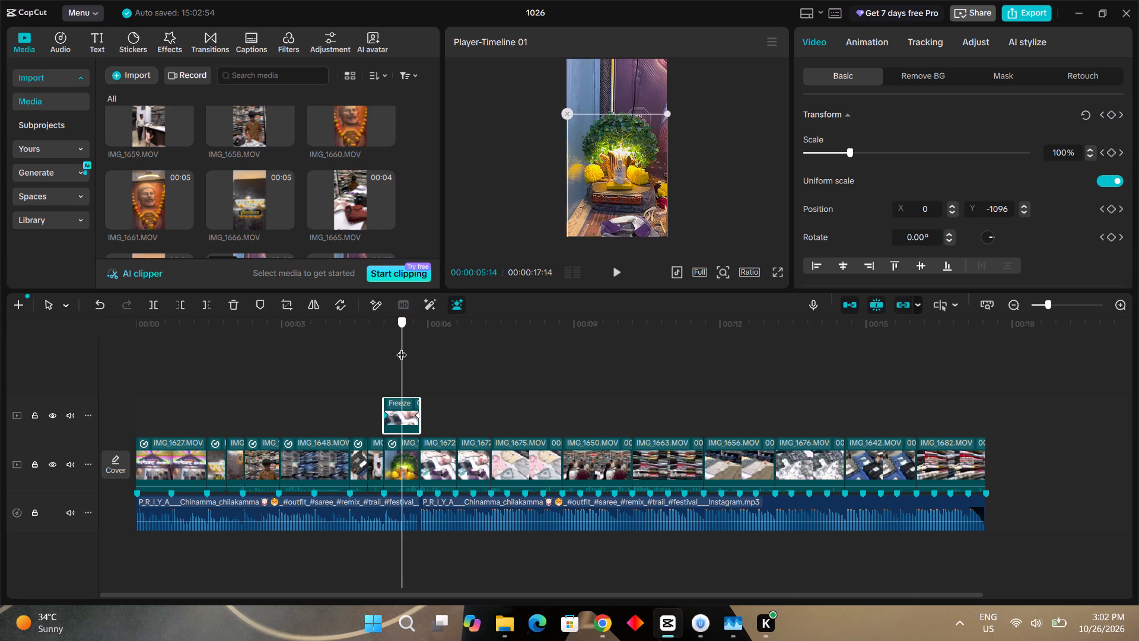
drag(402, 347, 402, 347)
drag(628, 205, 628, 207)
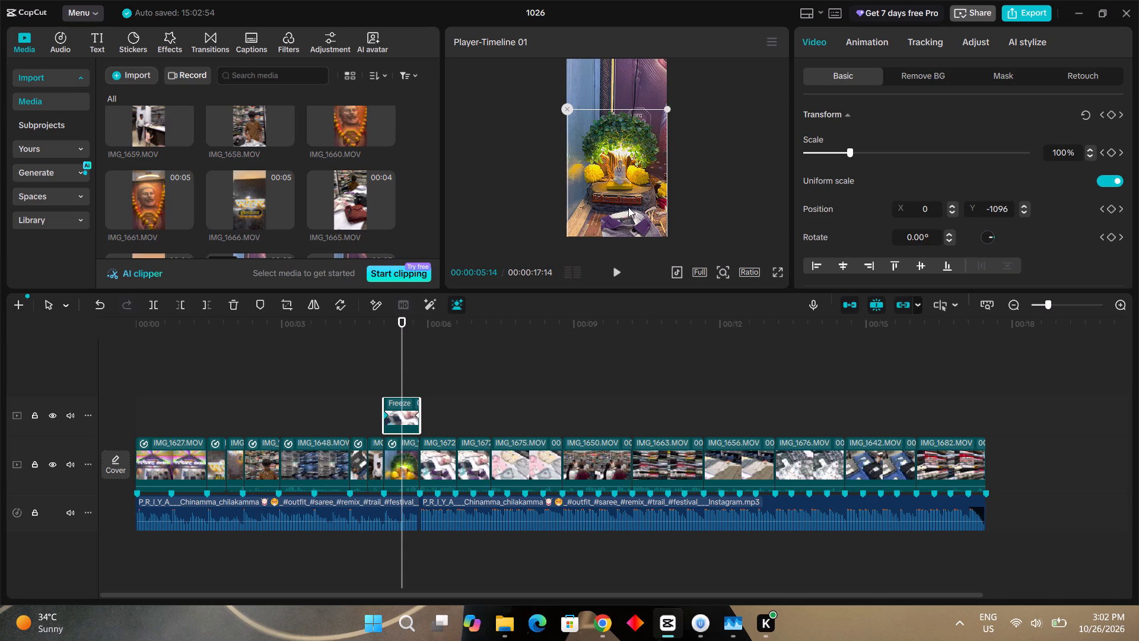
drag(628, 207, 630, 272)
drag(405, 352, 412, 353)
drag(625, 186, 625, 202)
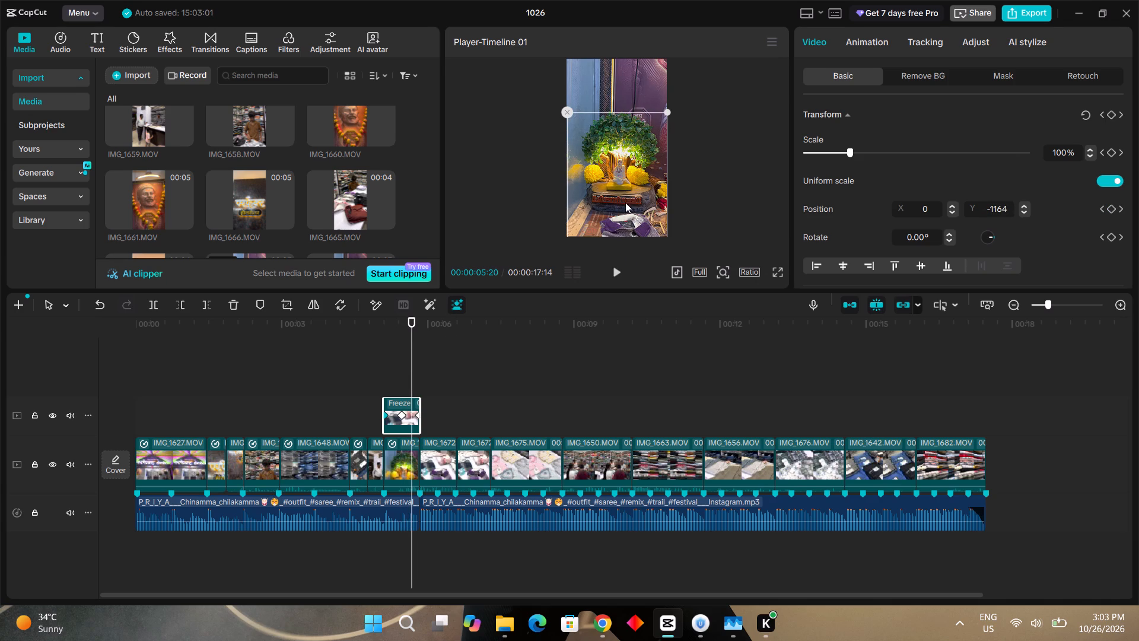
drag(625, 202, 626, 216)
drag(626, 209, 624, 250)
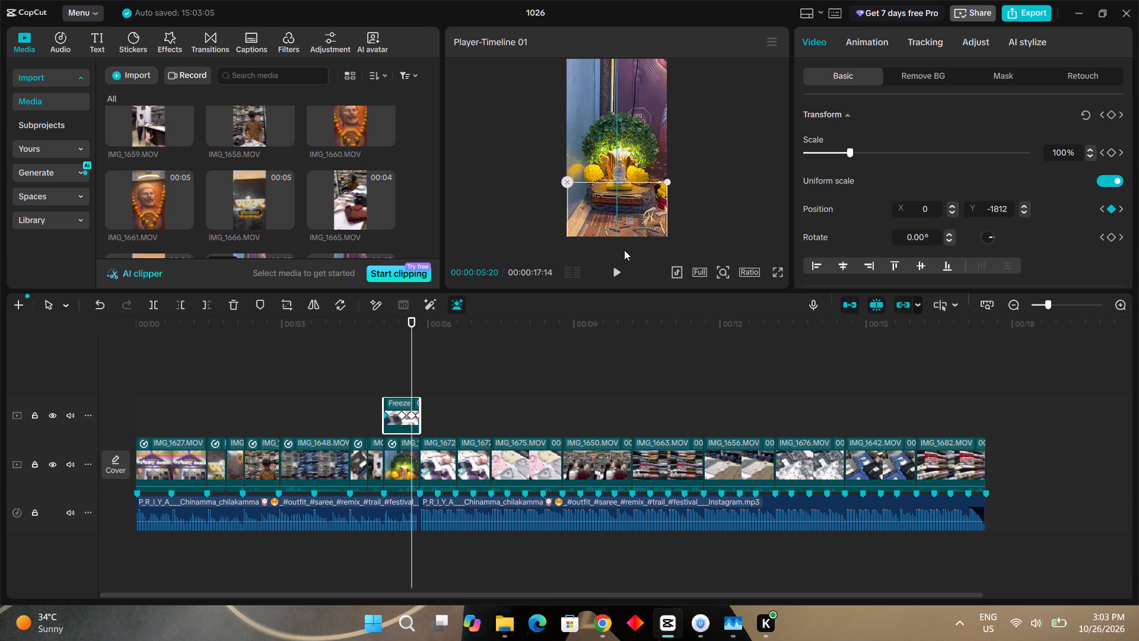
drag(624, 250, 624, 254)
Play the section leading into the shrine clip twice and scrub through the shirt cutout to review its rise.
drag(413, 353, 421, 351)
drag(416, 354, 317, 360)
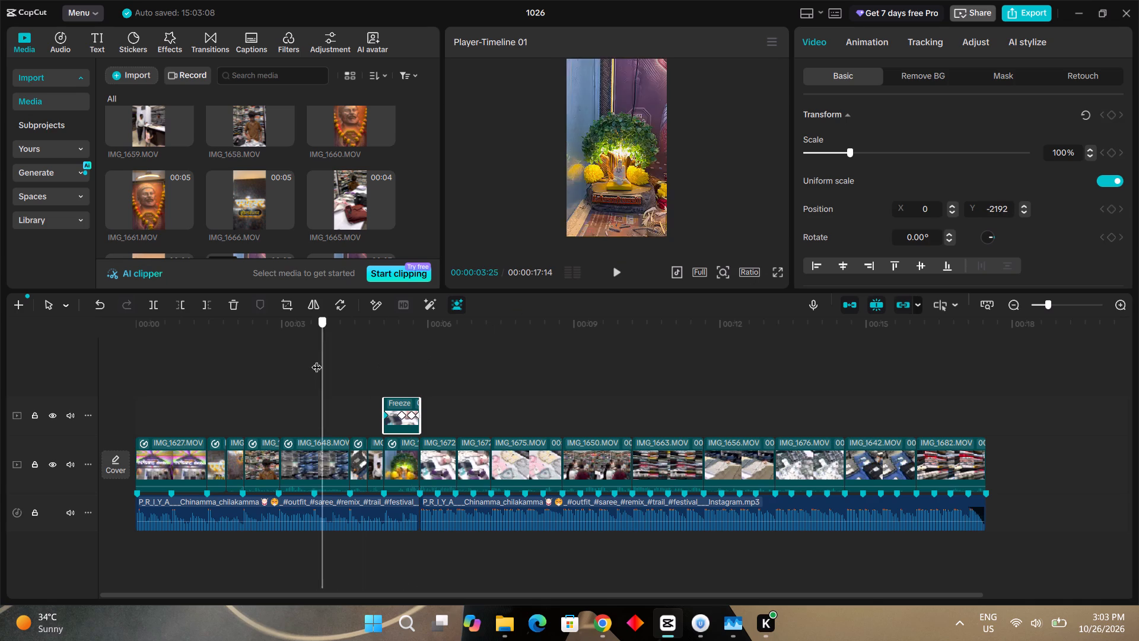
drag(317, 360, 316, 360)
key(space)
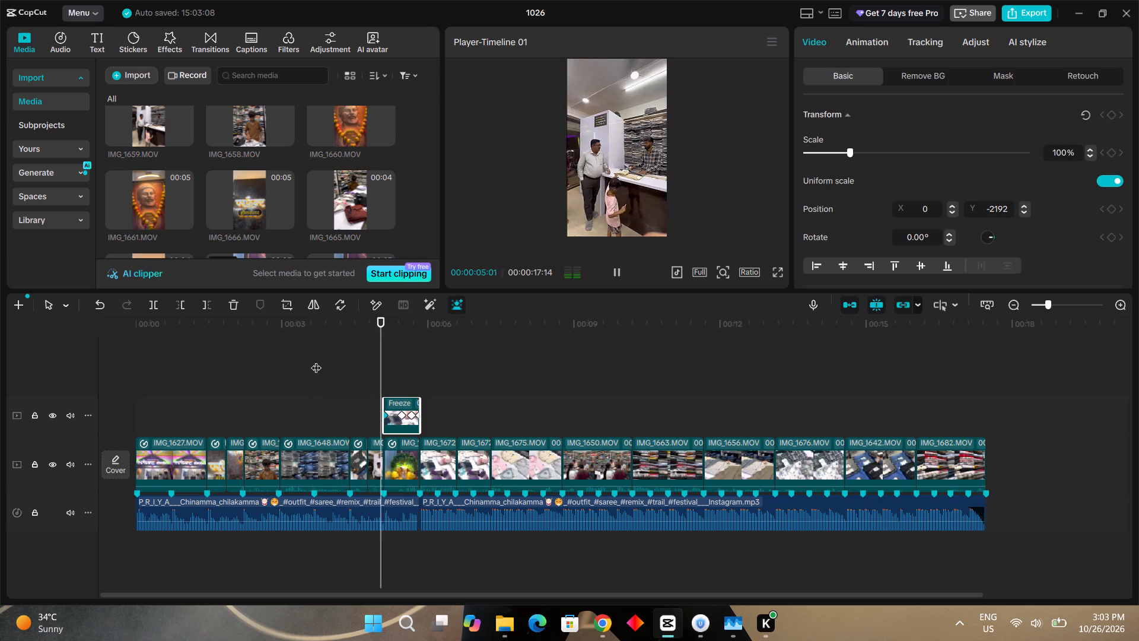
key(space)
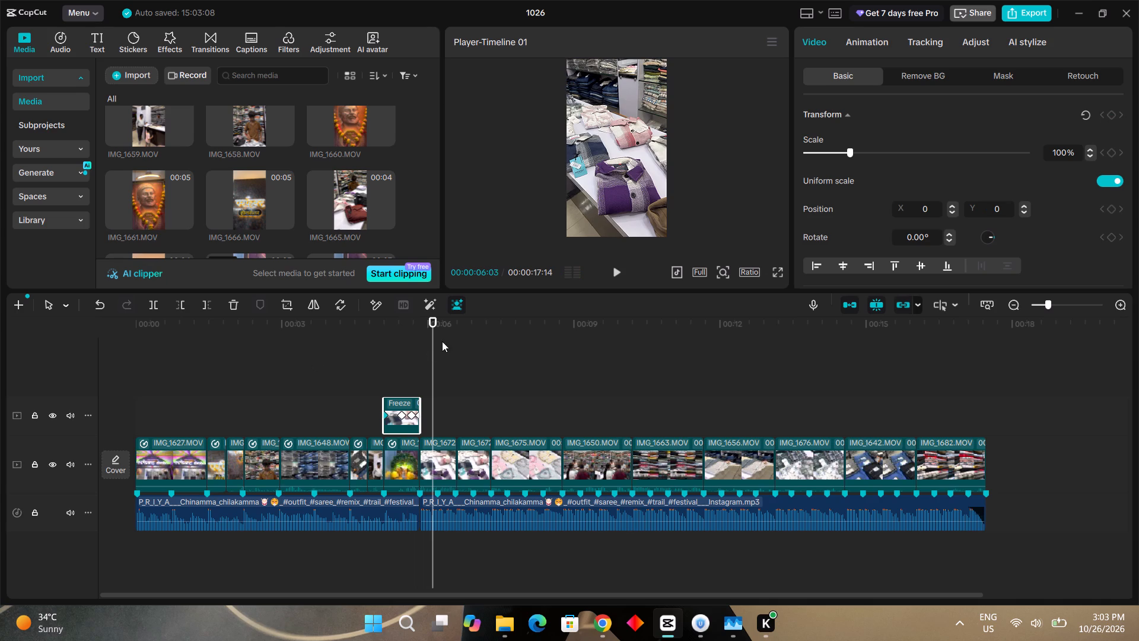
drag(435, 342, 234, 367)
key(space)
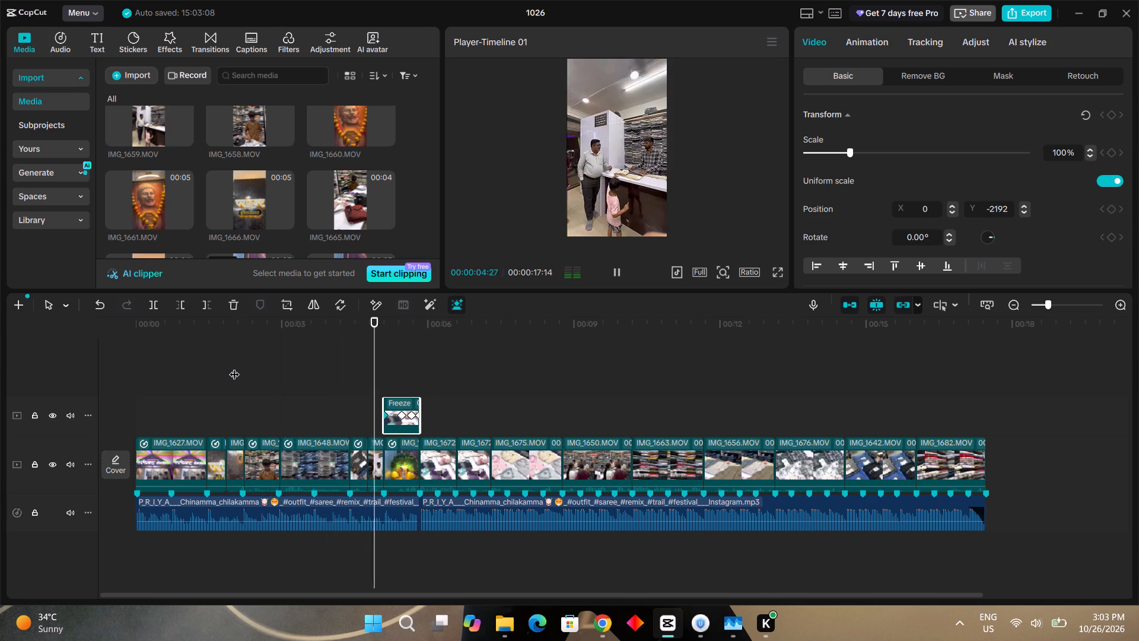
key(space)
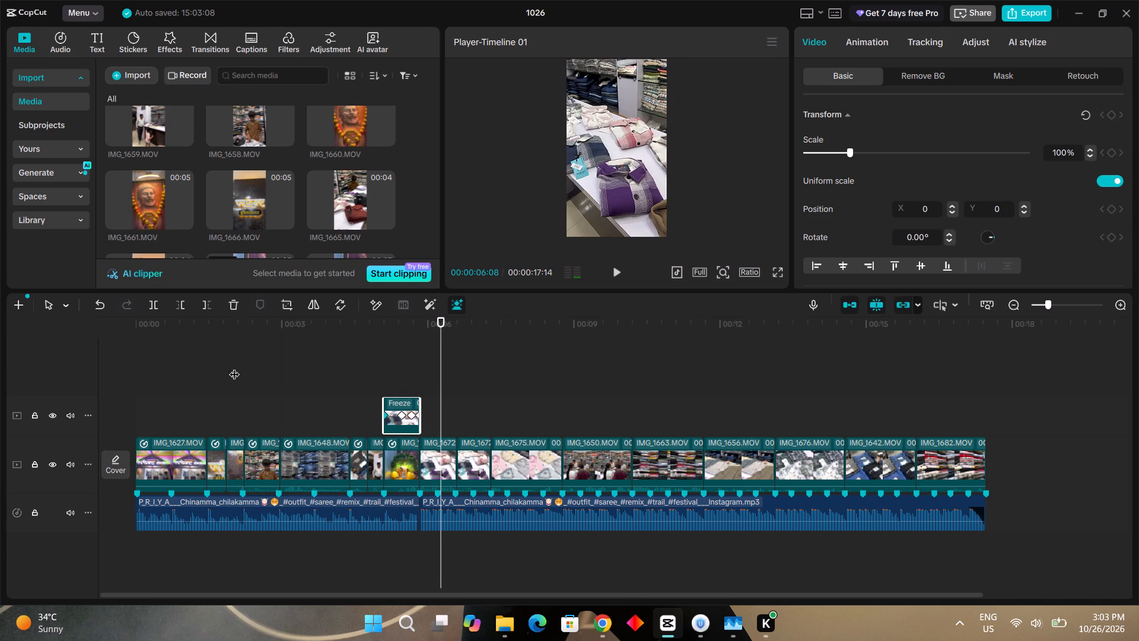
drag(441, 341, 378, 343)
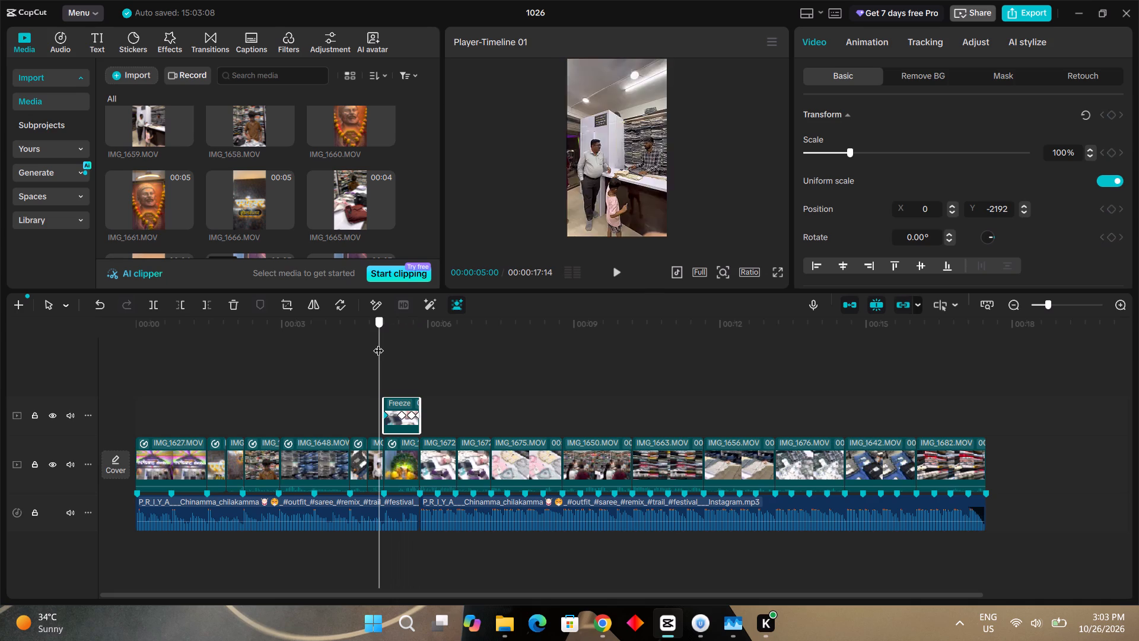
drag(378, 343, 408, 341)
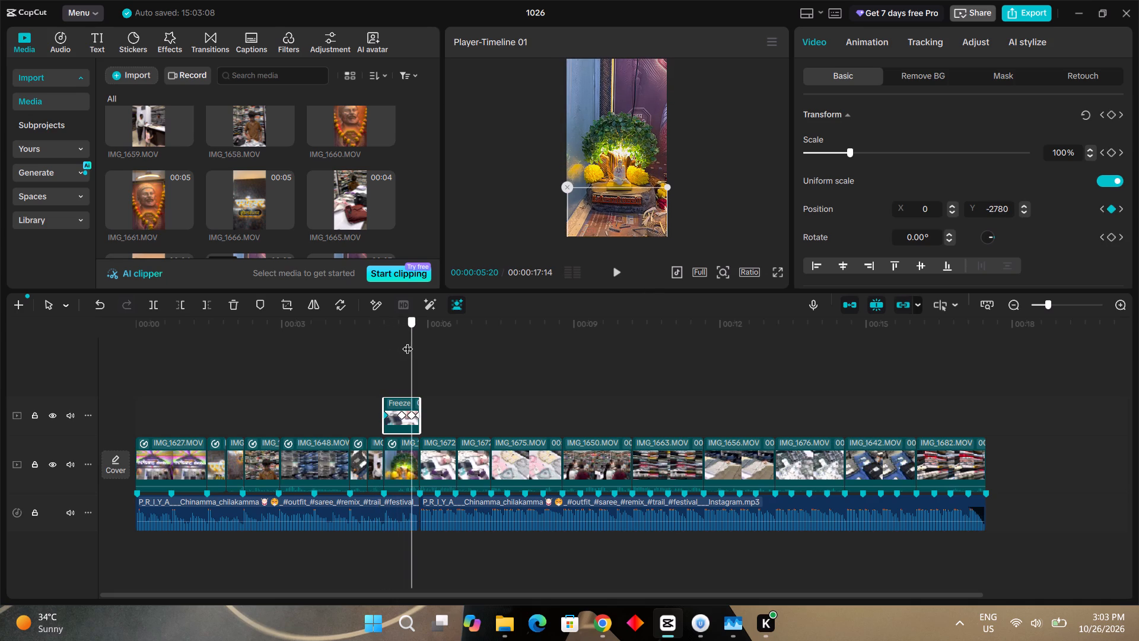
drag(408, 341, 395, 342)
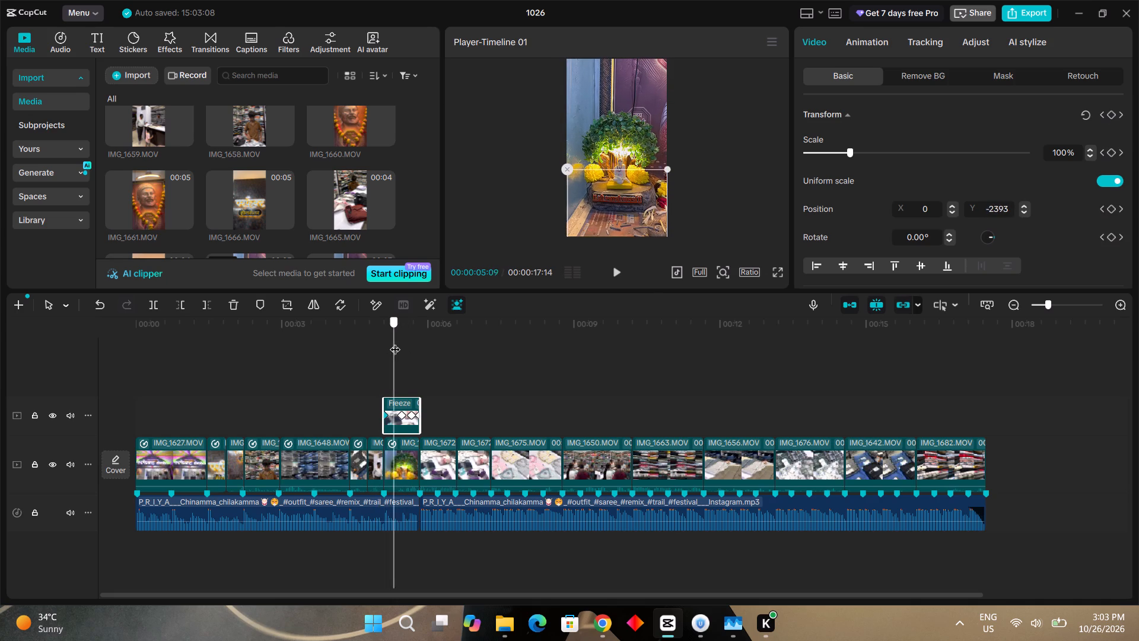
drag(395, 342, 400, 340)
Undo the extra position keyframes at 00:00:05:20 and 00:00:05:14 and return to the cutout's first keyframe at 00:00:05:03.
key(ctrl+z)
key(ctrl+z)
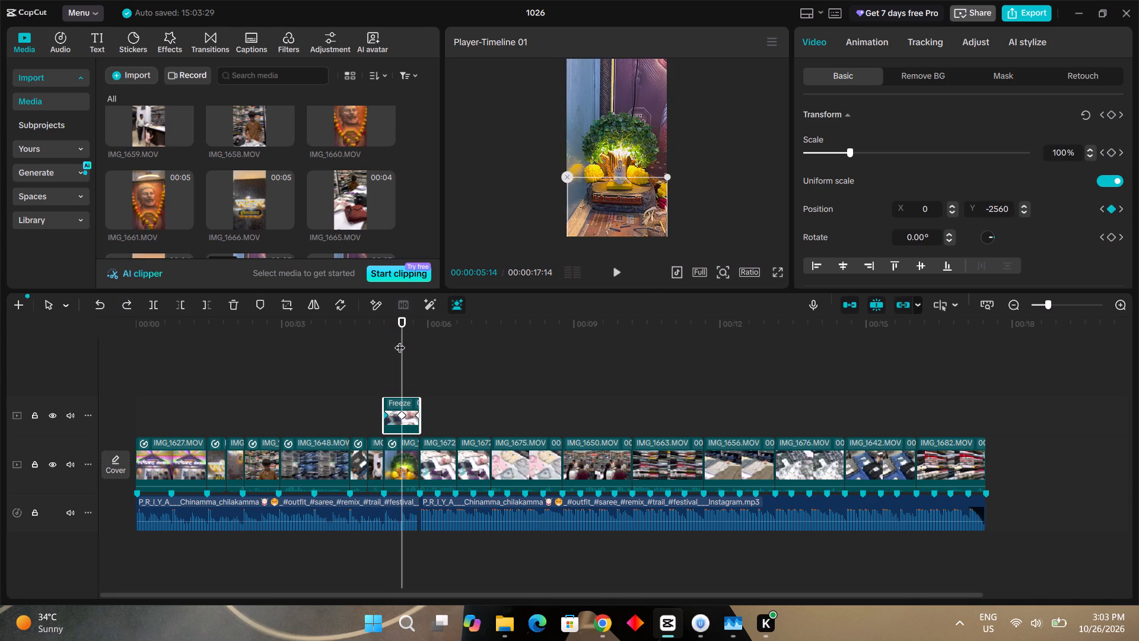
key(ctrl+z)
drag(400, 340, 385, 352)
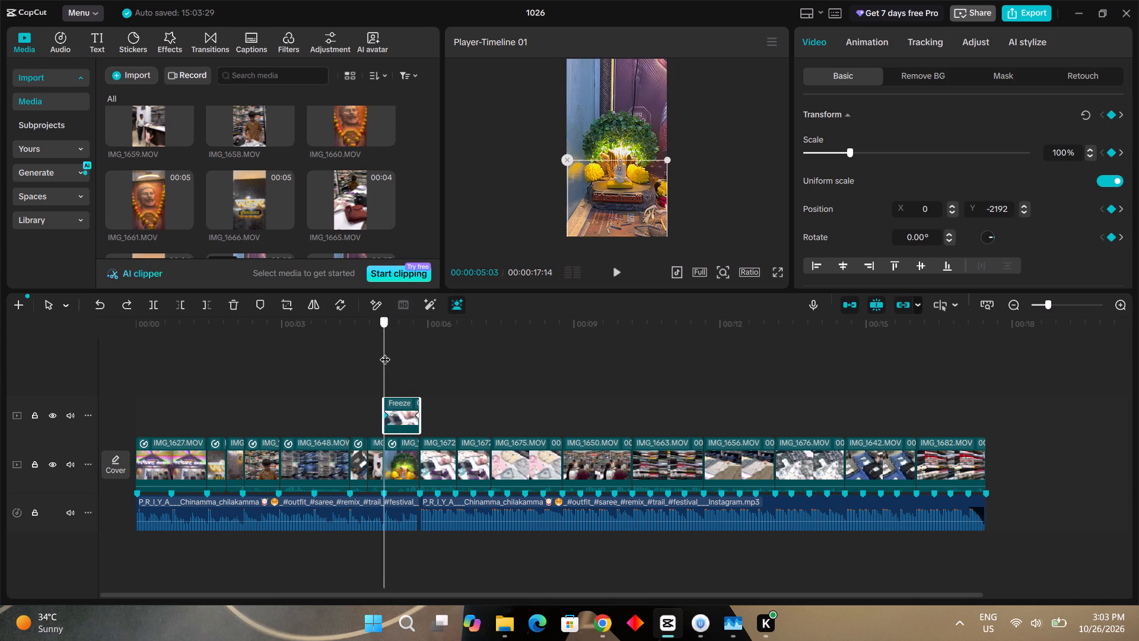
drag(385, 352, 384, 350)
Undo the shirt cutout's downward moves at the 00:00:05:03 keyframe, back to its original Y 0 position.
drag(384, 350, 388, 347)
drag(388, 347, 386, 347)
key(ctrl+z)
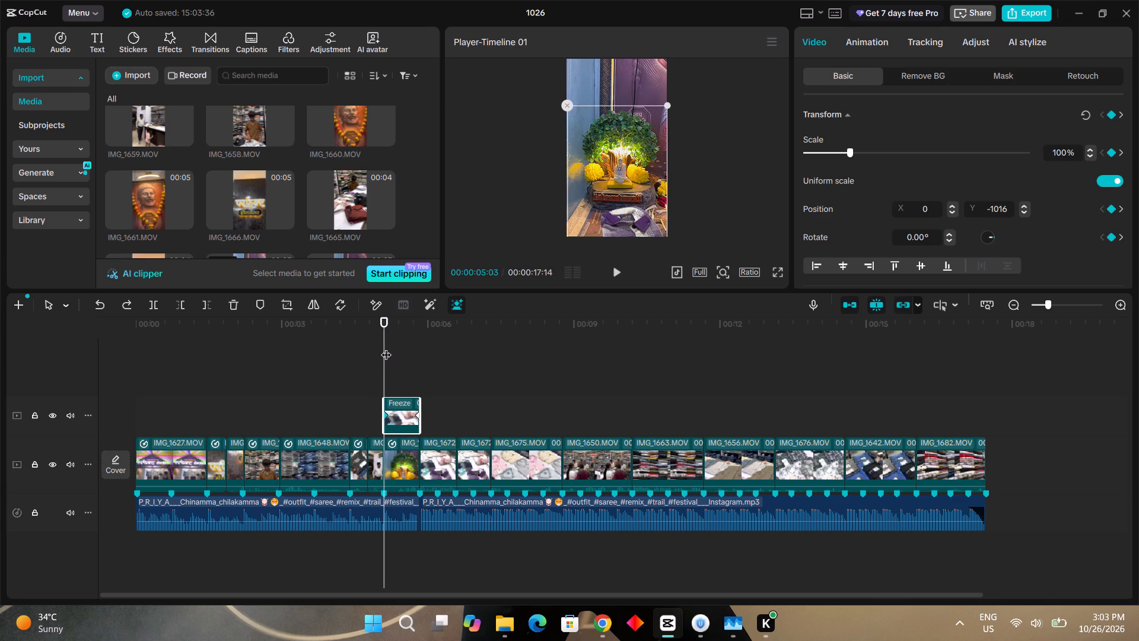
key(ctrl+z)
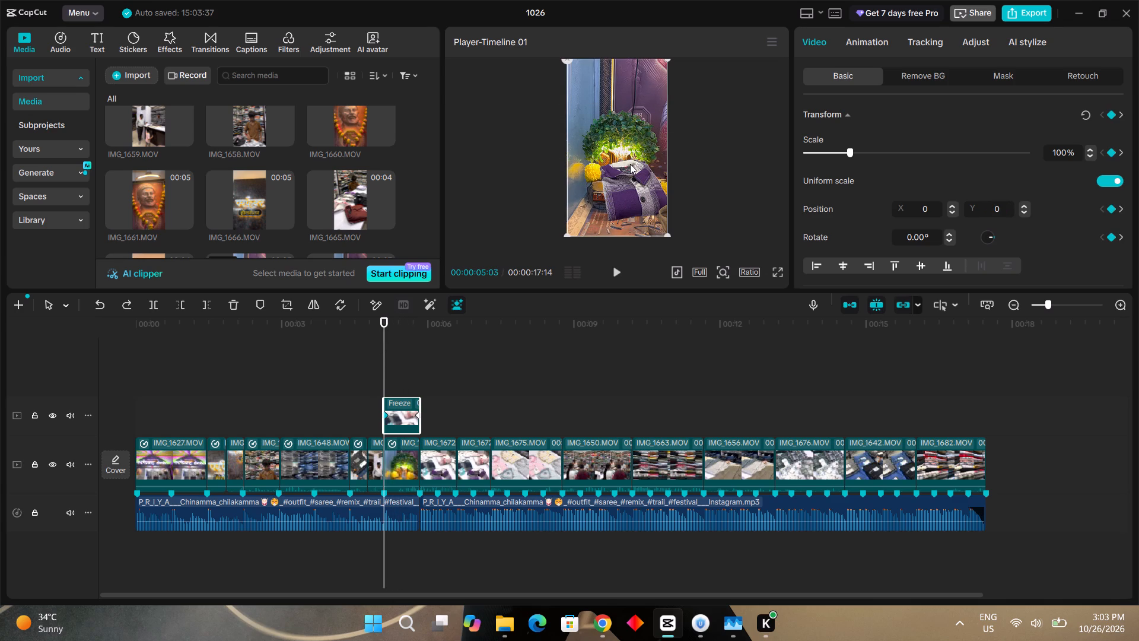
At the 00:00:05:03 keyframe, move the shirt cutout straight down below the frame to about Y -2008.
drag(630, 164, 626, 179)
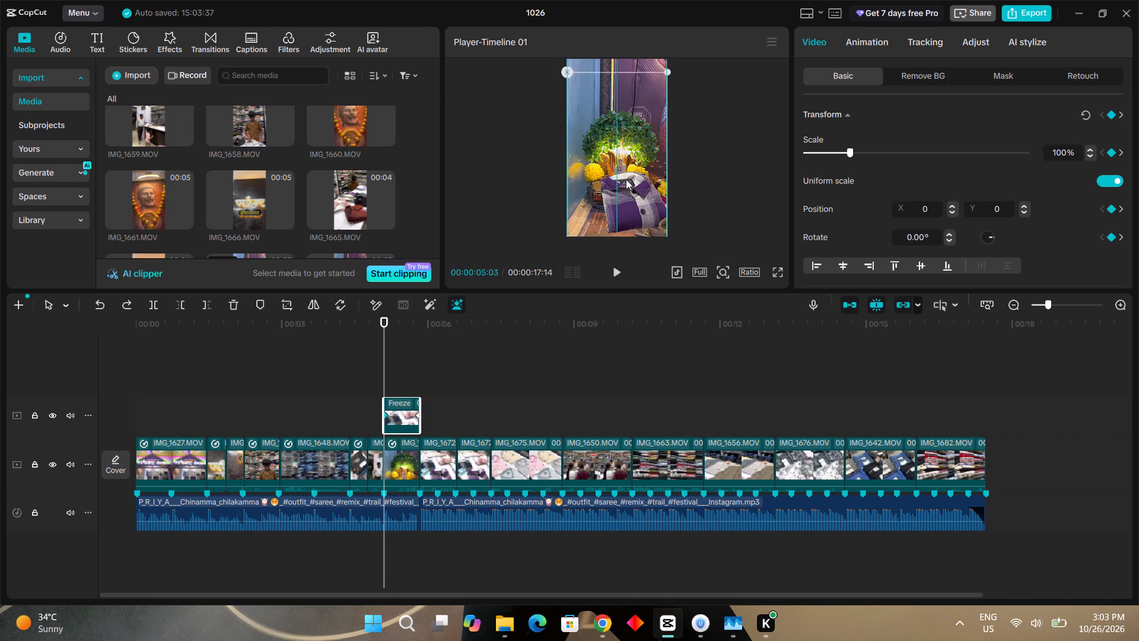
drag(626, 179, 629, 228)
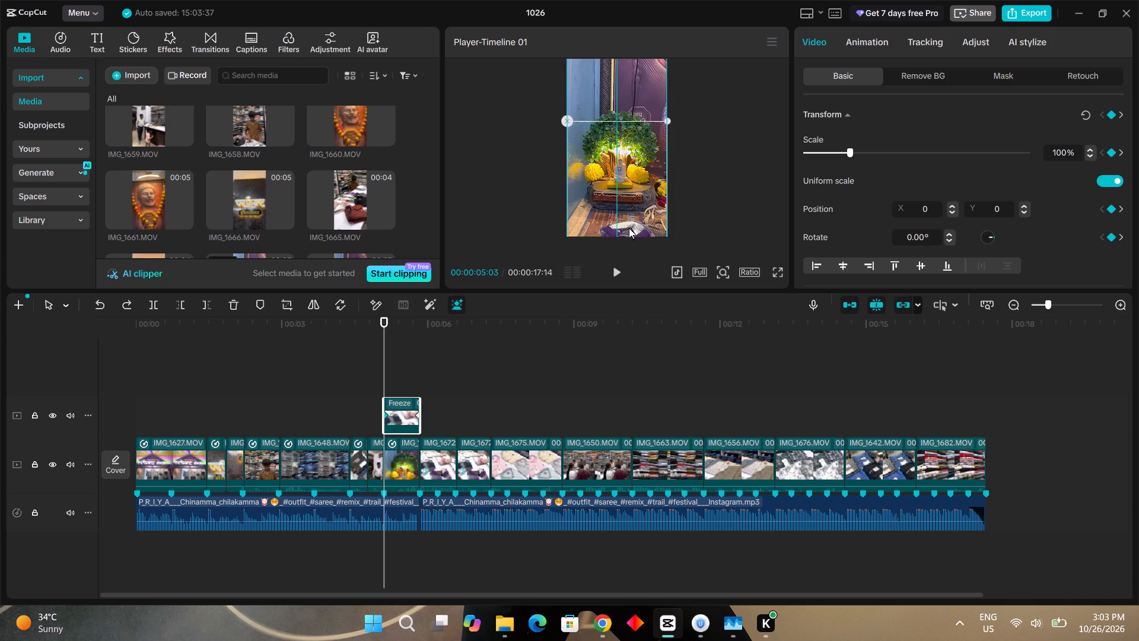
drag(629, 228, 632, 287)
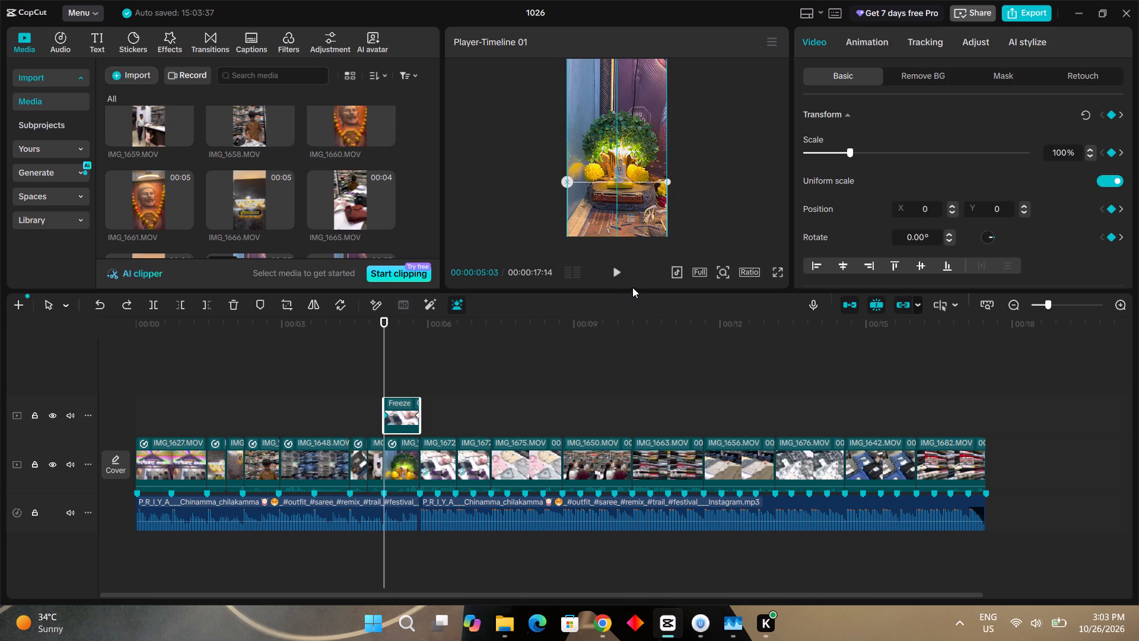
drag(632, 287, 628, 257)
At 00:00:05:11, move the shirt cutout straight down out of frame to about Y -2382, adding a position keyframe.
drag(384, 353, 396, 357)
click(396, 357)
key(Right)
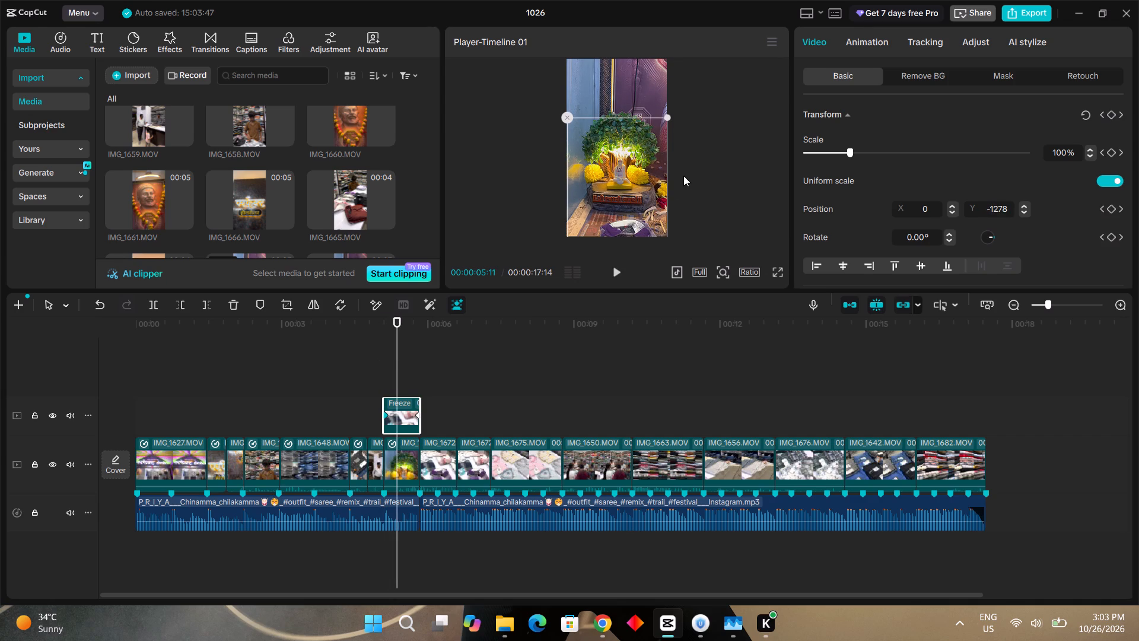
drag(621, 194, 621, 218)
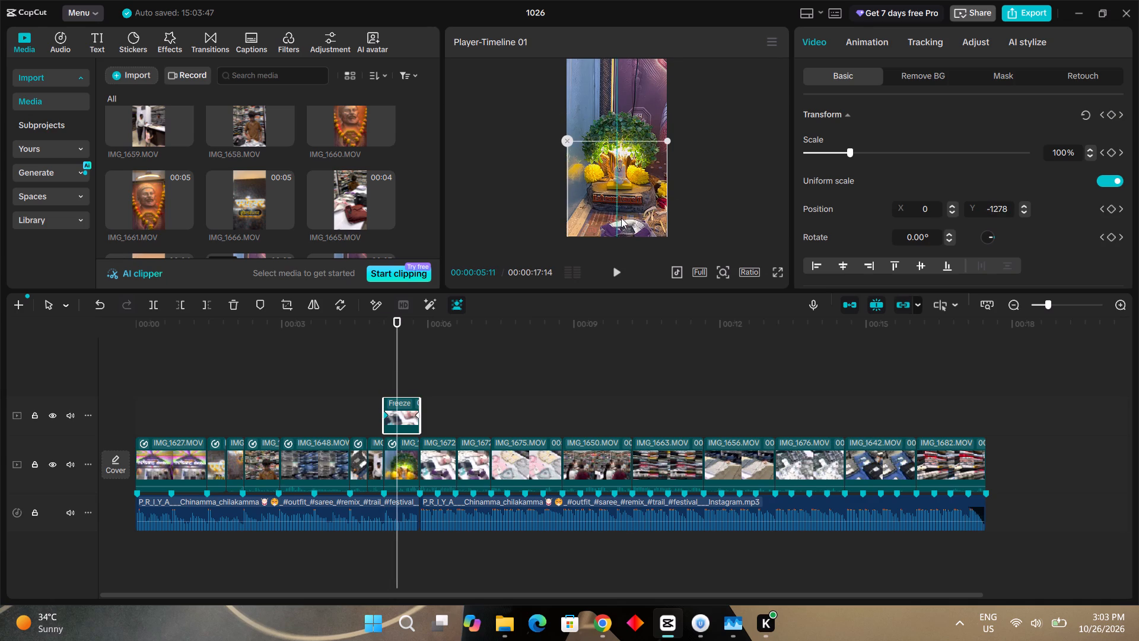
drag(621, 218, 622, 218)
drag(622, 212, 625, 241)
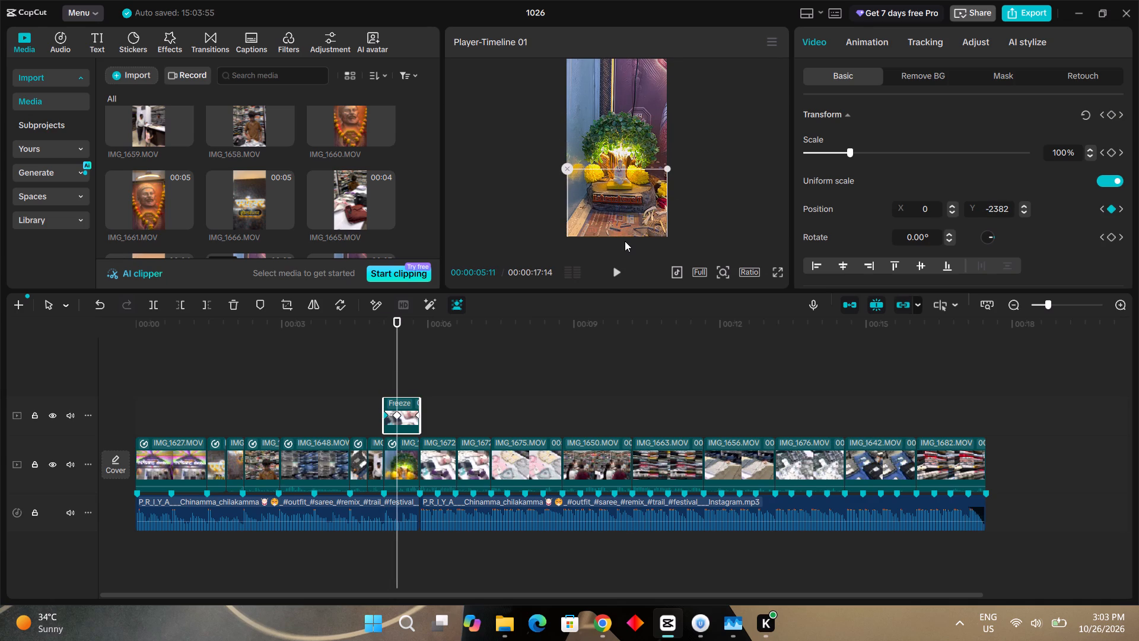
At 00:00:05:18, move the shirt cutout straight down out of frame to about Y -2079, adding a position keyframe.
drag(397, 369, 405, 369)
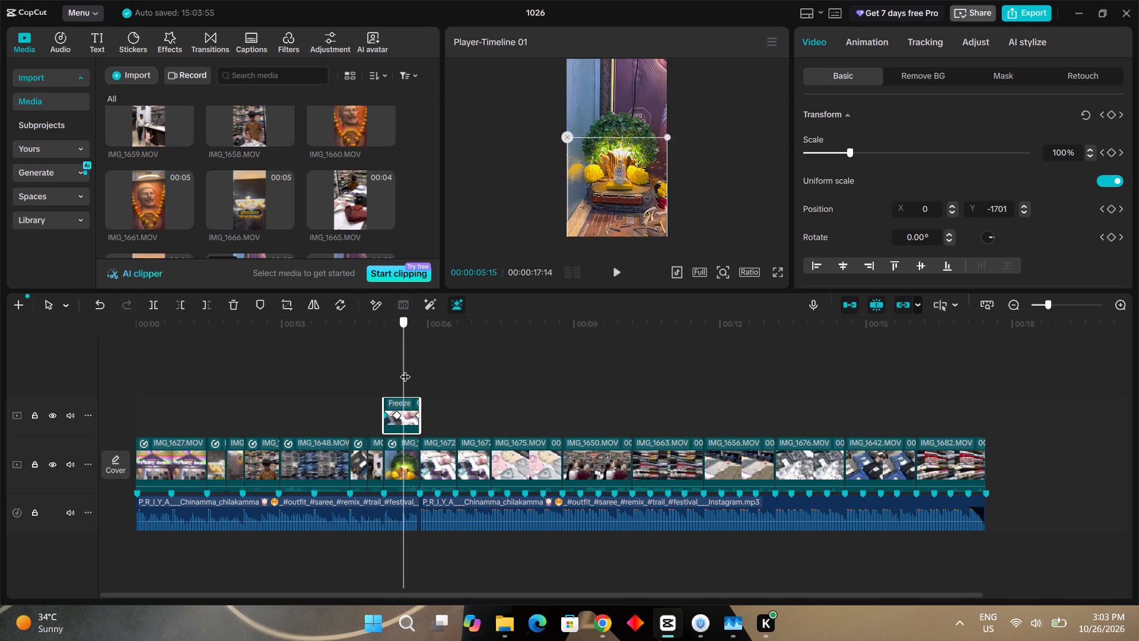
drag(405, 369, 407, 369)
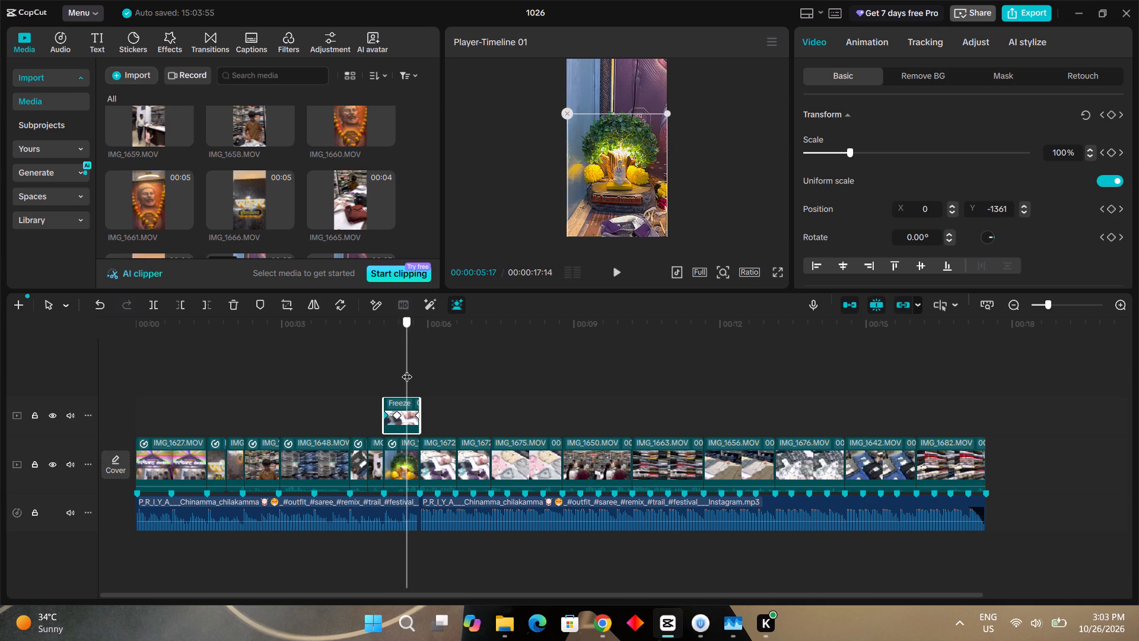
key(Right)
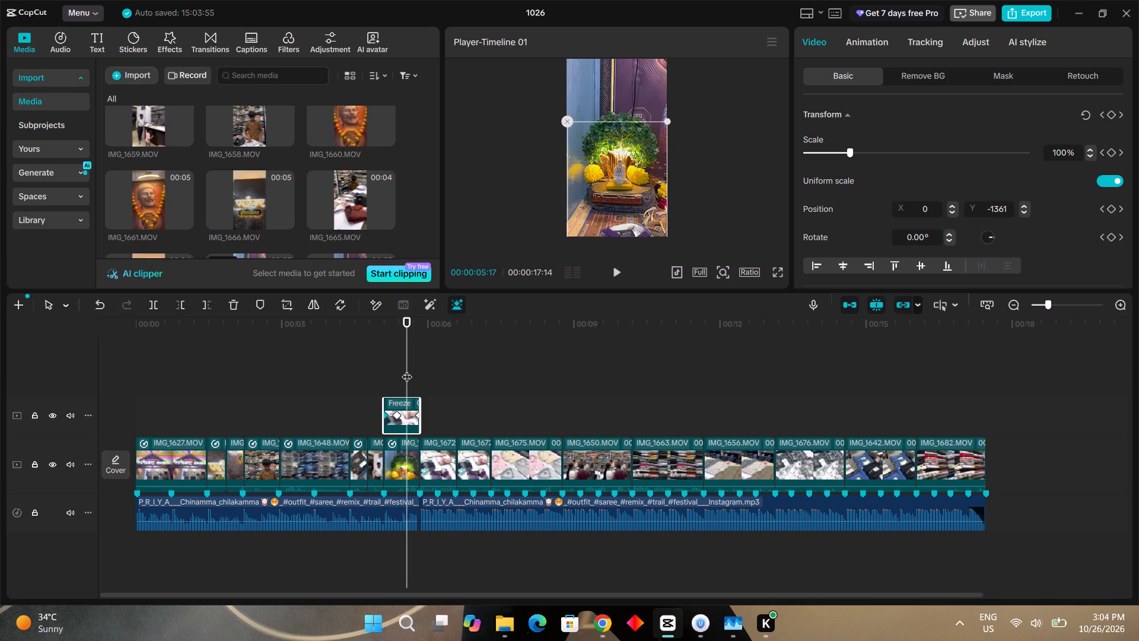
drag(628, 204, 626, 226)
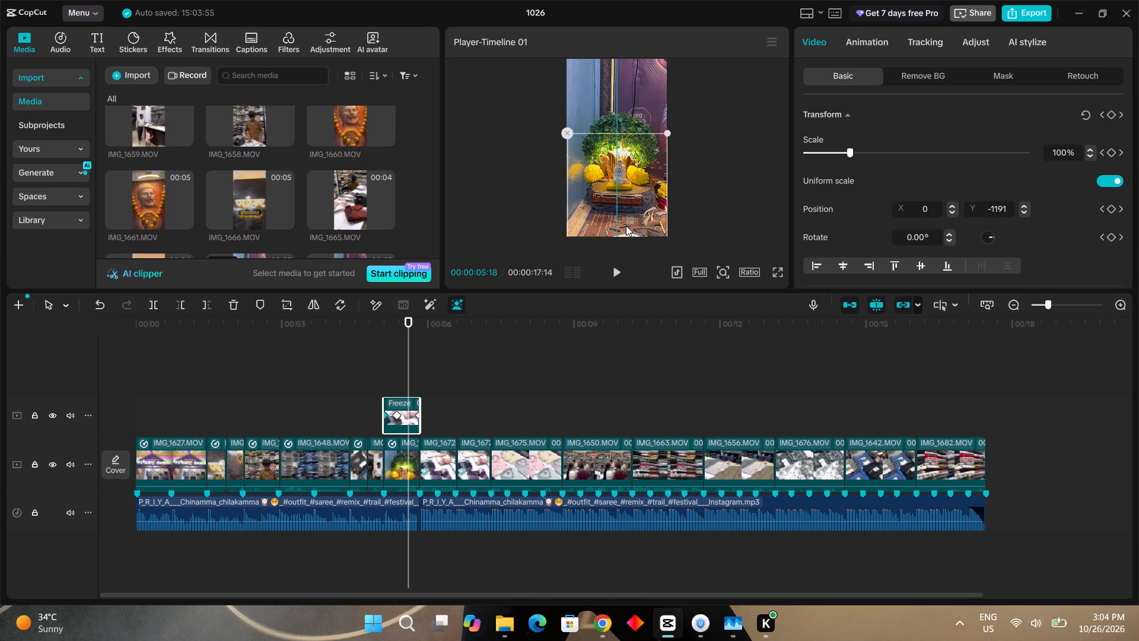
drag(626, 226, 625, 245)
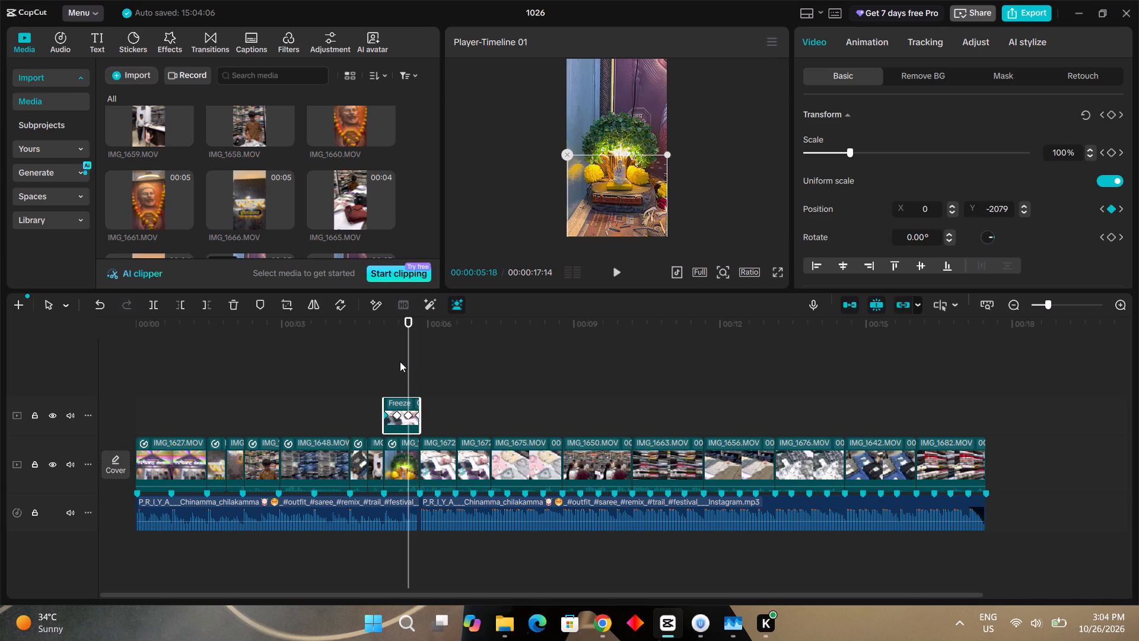
Play the section leading through the shrine clip twice, once in full screen, to review the shirt cutout's rise.
drag(409, 360, 413, 363)
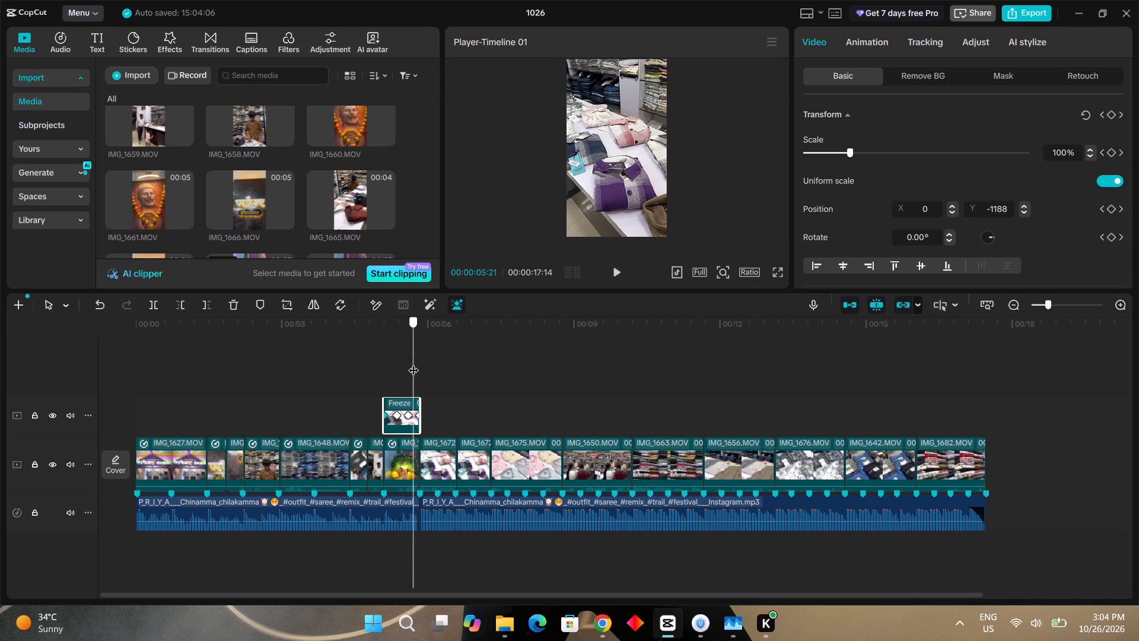
drag(413, 363, 306, 367)
key(space)
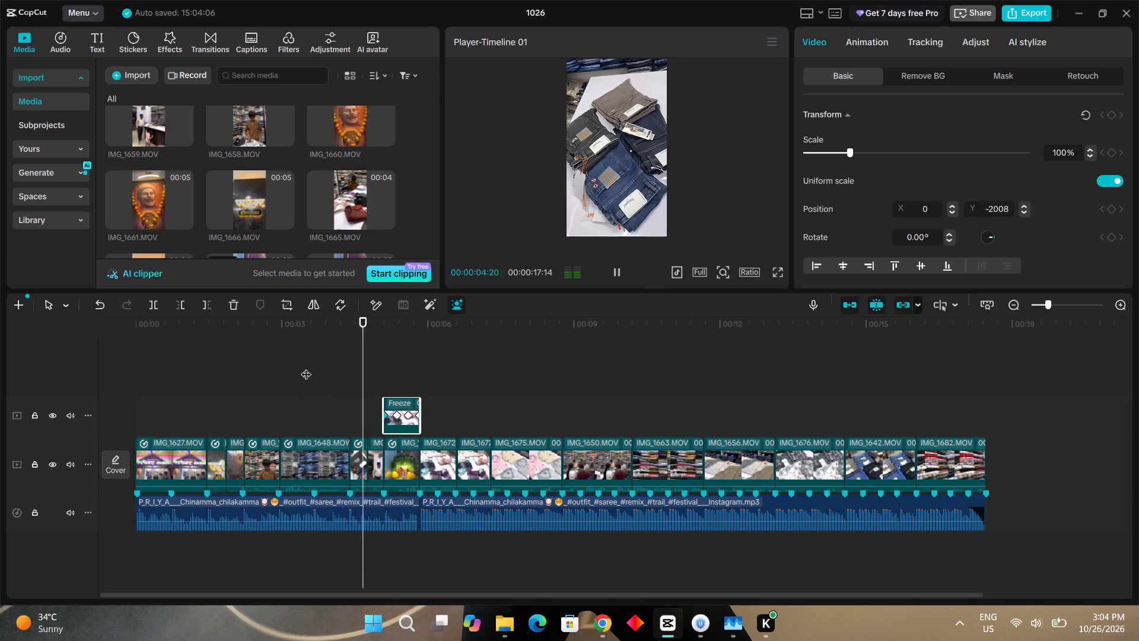
key(space)
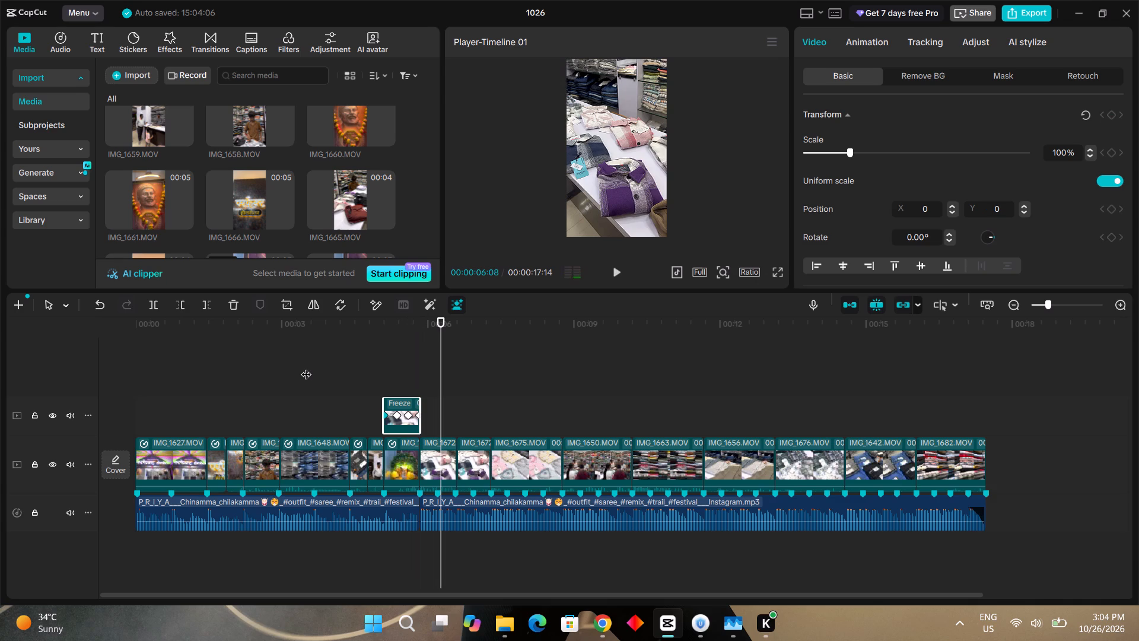
drag(442, 344, 312, 354)
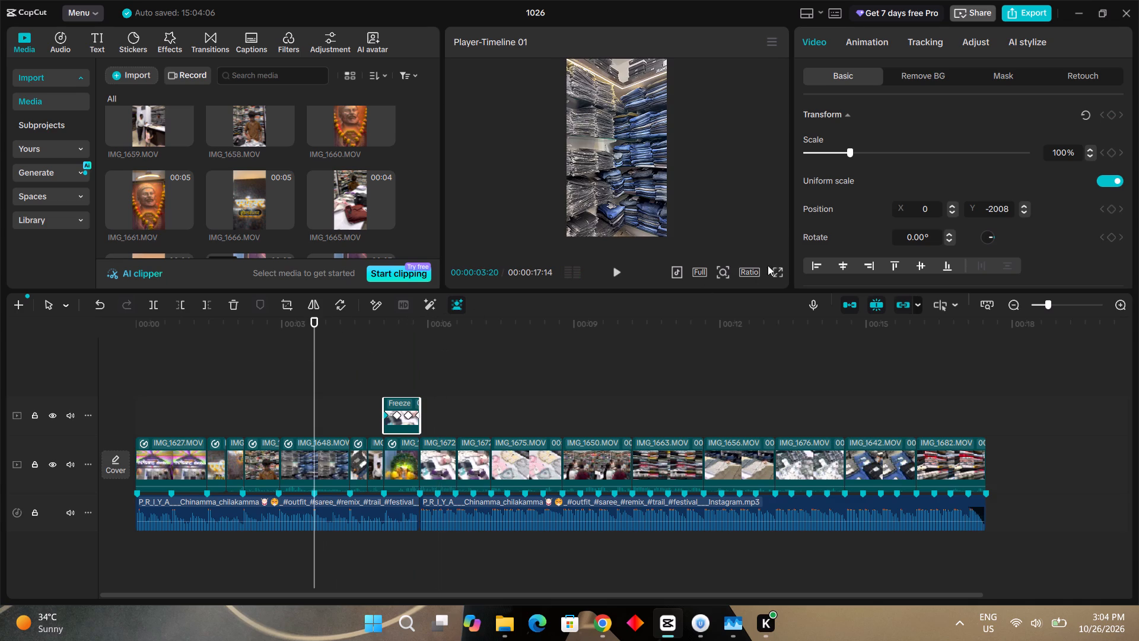
click(781, 274)
key(space)
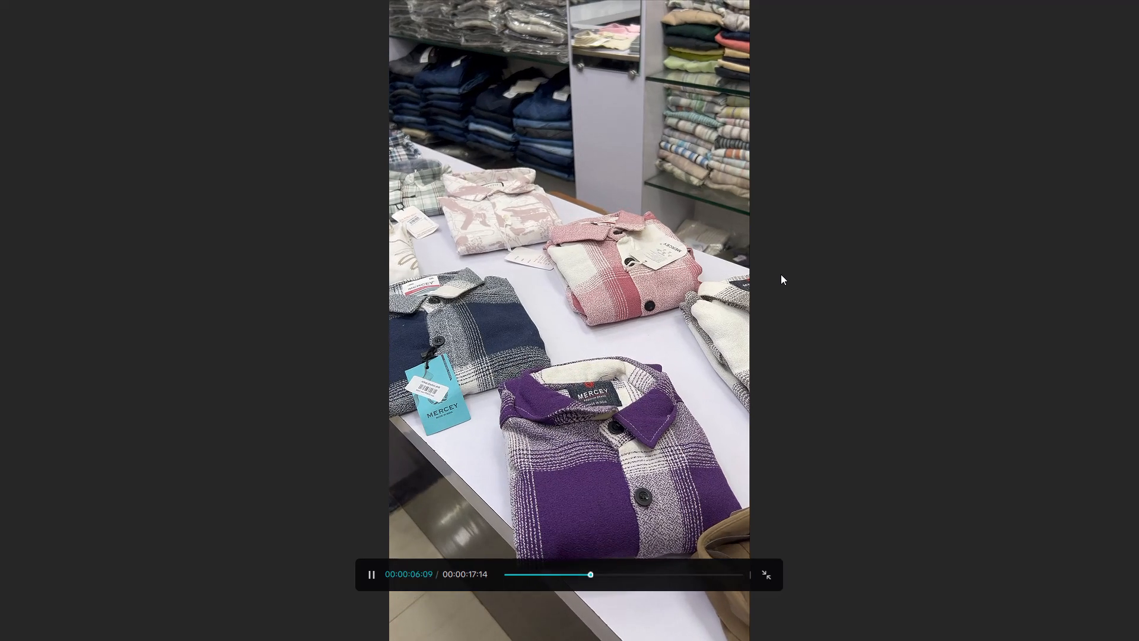
key(space)
click(726, 348)
click(765, 573)
drag(441, 340, 418, 341)
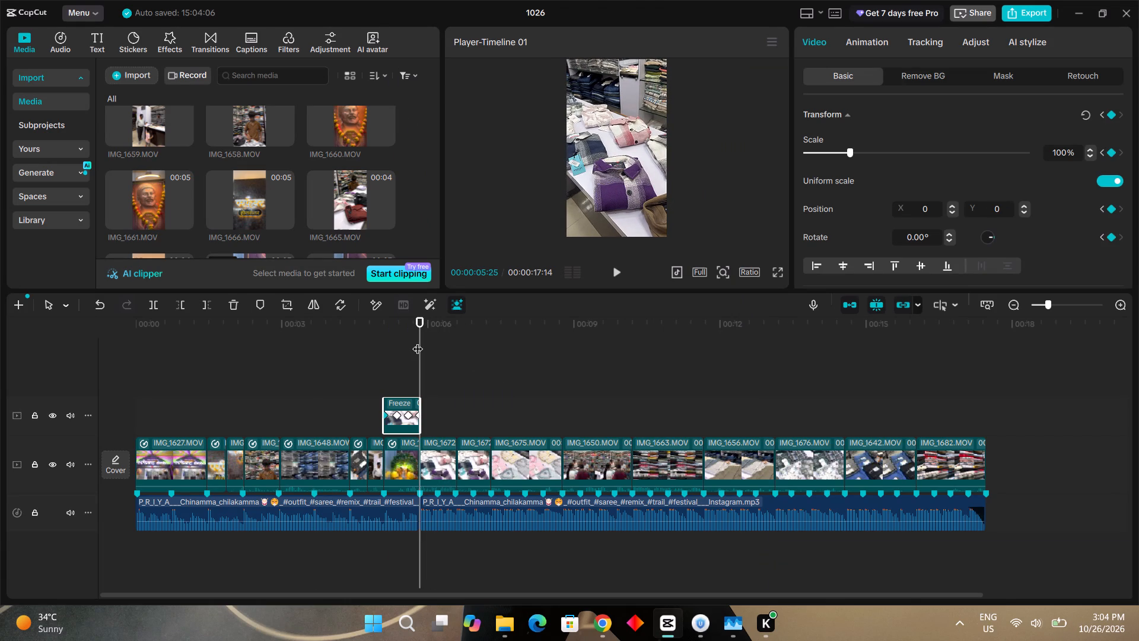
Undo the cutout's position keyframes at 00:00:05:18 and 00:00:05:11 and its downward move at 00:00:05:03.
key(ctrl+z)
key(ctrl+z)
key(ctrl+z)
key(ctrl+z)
Trim the start of the freeze-frame shirt clip to about 00:00:05:13, keeping its end in place.
drag(418, 341, 379, 337)
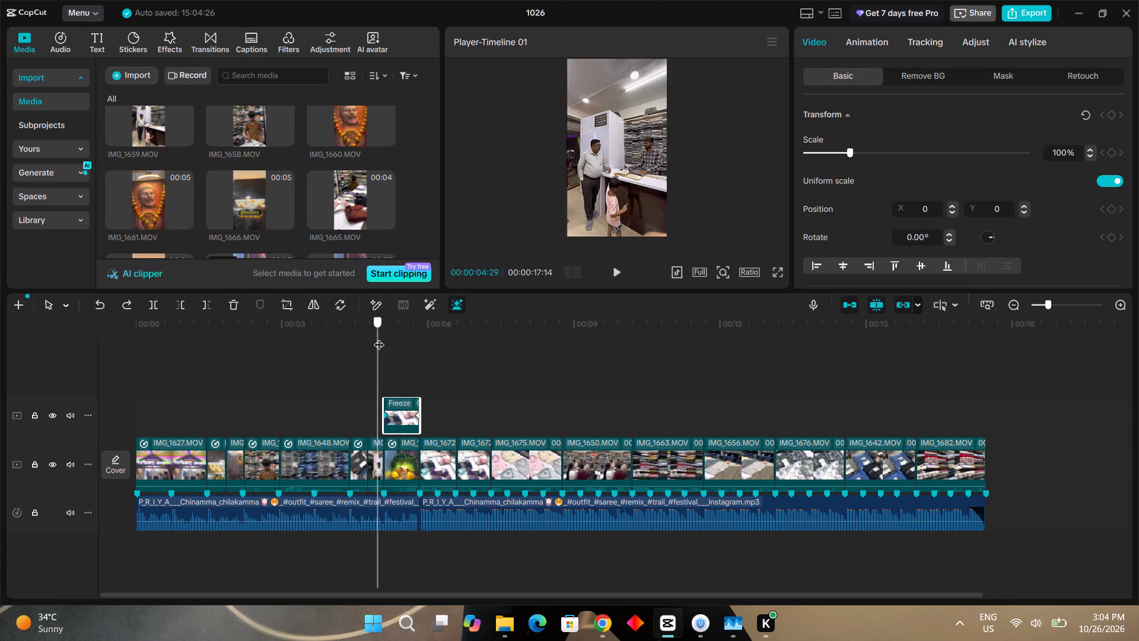
drag(379, 337, 384, 337)
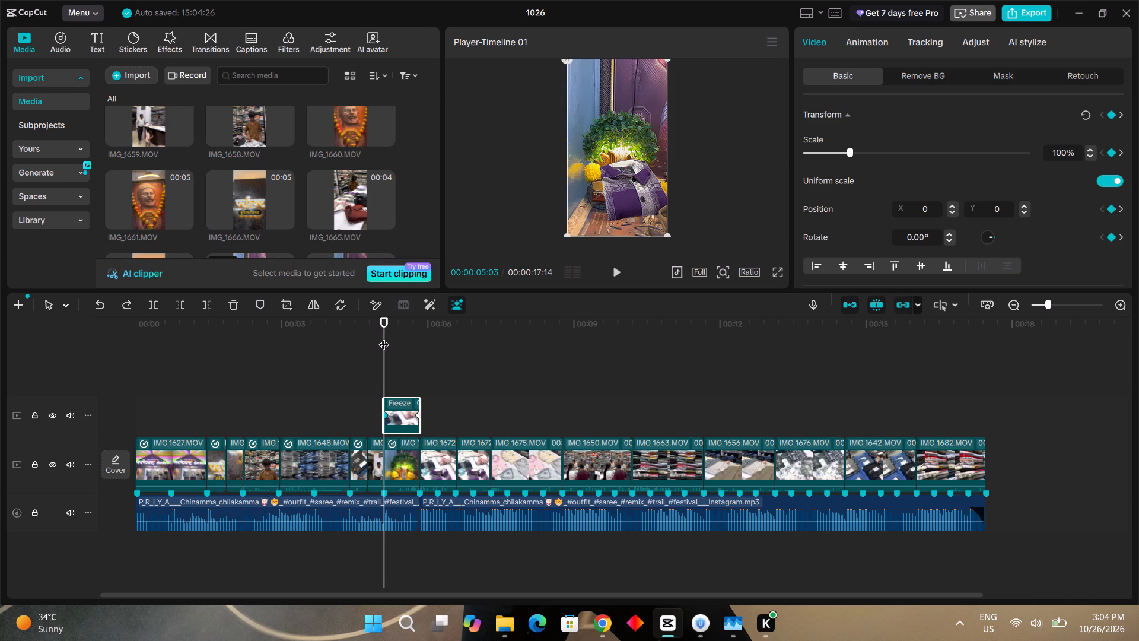
drag(382, 409, 400, 410)
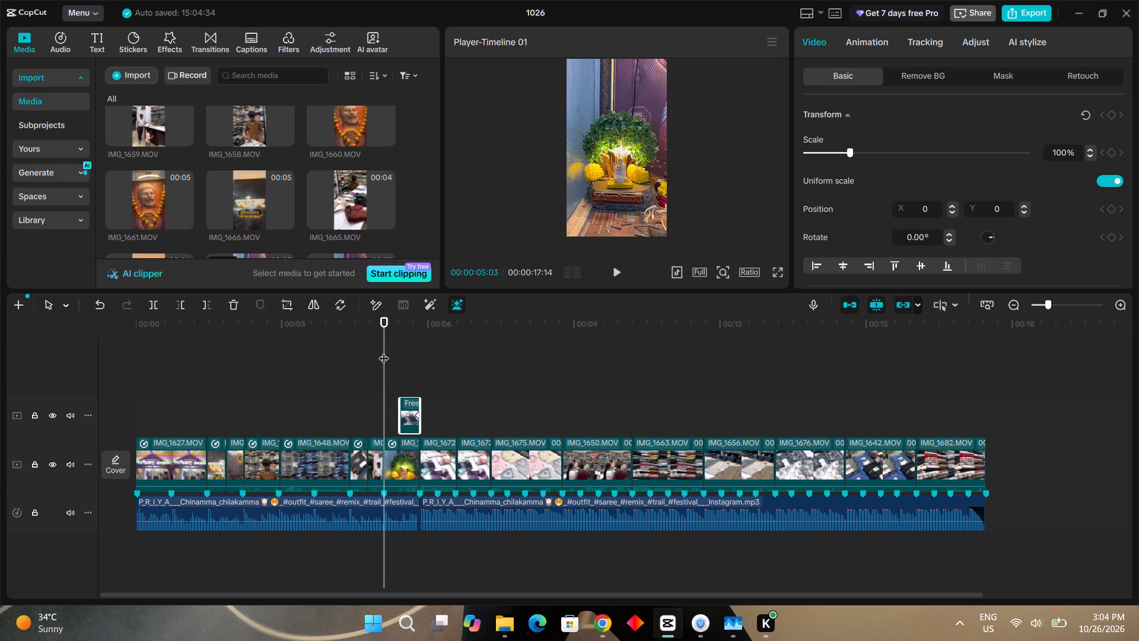
Add a keyframe at 00:00:05:13, at the trimmed clip's start, and move the shirt cutout straight down to about Y -3096.
drag(384, 351, 400, 351)
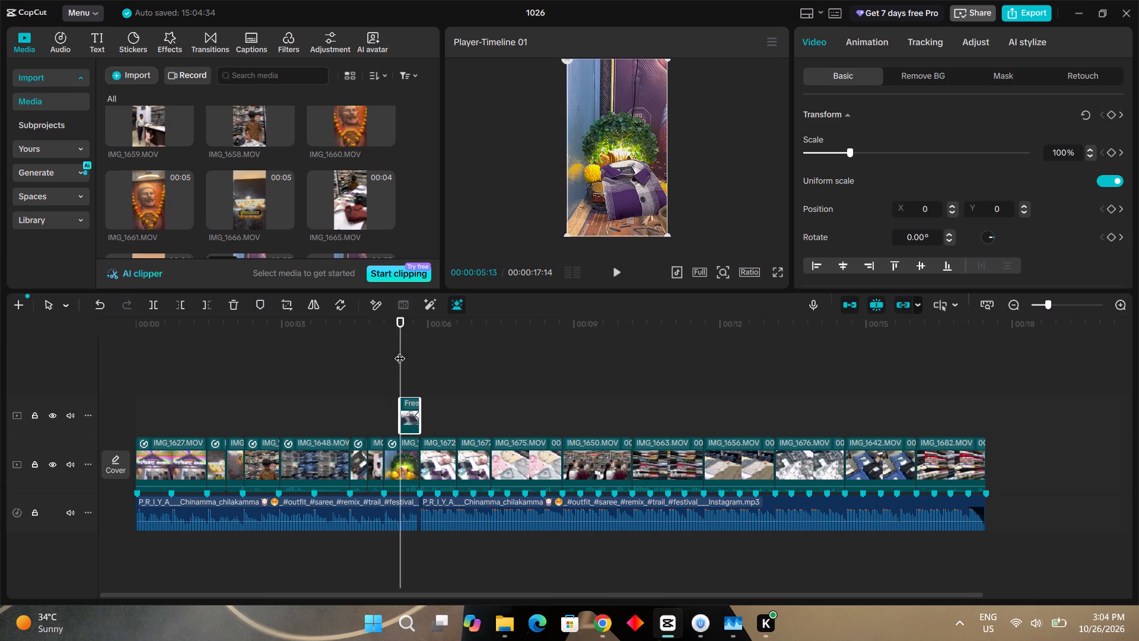
key(alt+shift+k)
click(402, 415)
drag(618, 164, 619, 308)
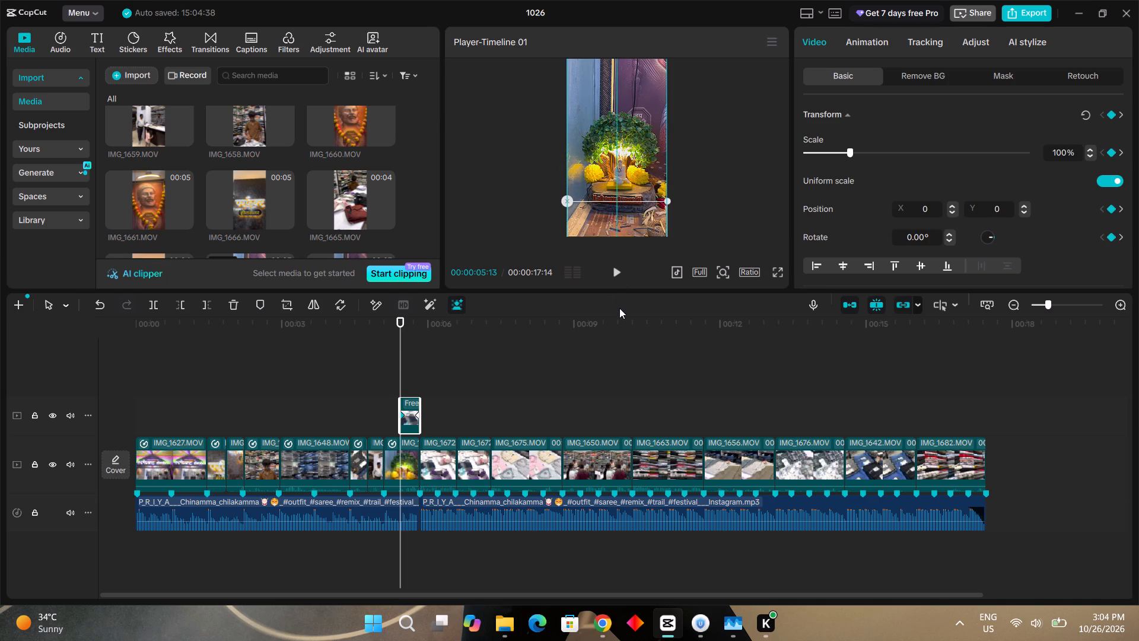
drag(619, 308, 619, 309)
Play from 00:00:04:25 through the shrine clip and scrub back over the shortened shirt cutout to check its rise.
drag(398, 343, 371, 343)
key(space)
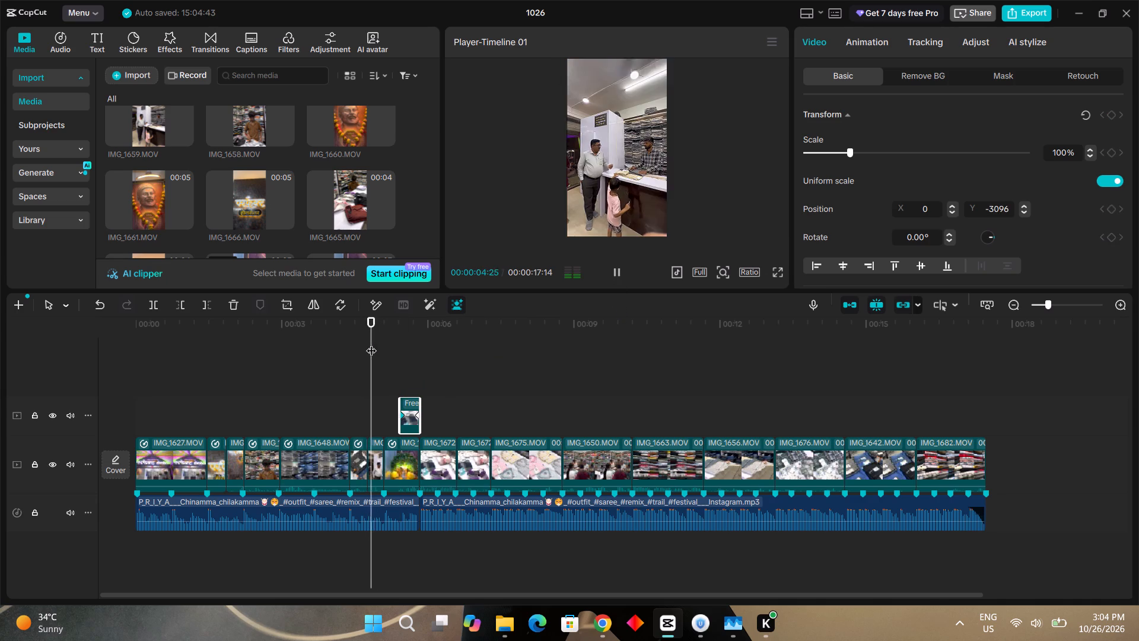
key(space)
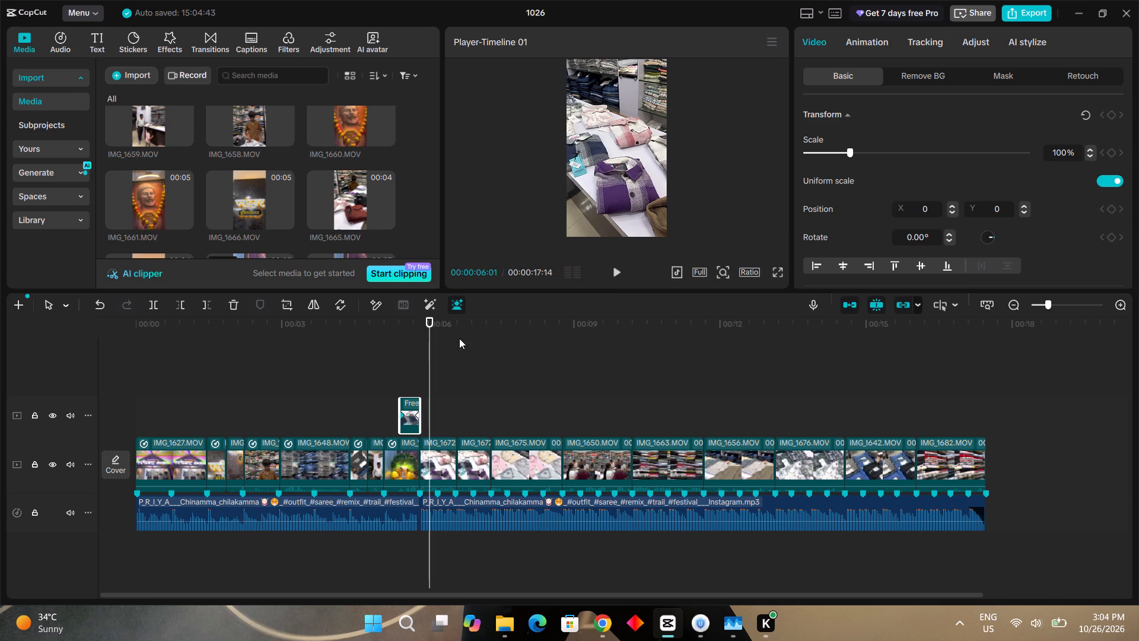
drag(427, 341, 417, 347)
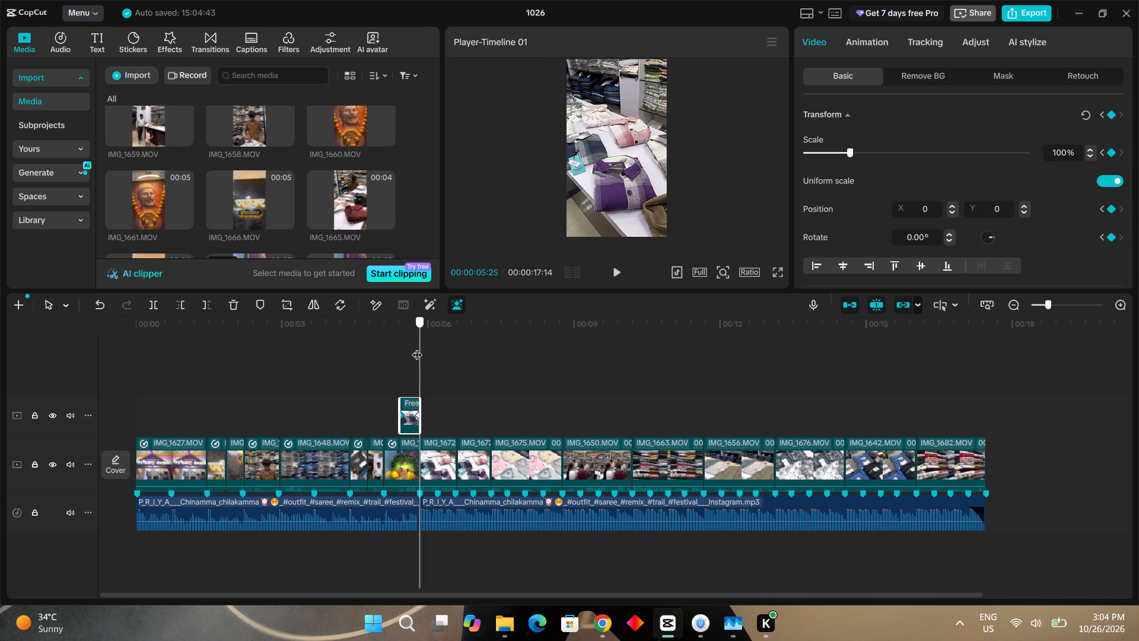
drag(417, 347, 416, 347)
drag(416, 347, 416, 347)
drag(416, 347, 411, 347)
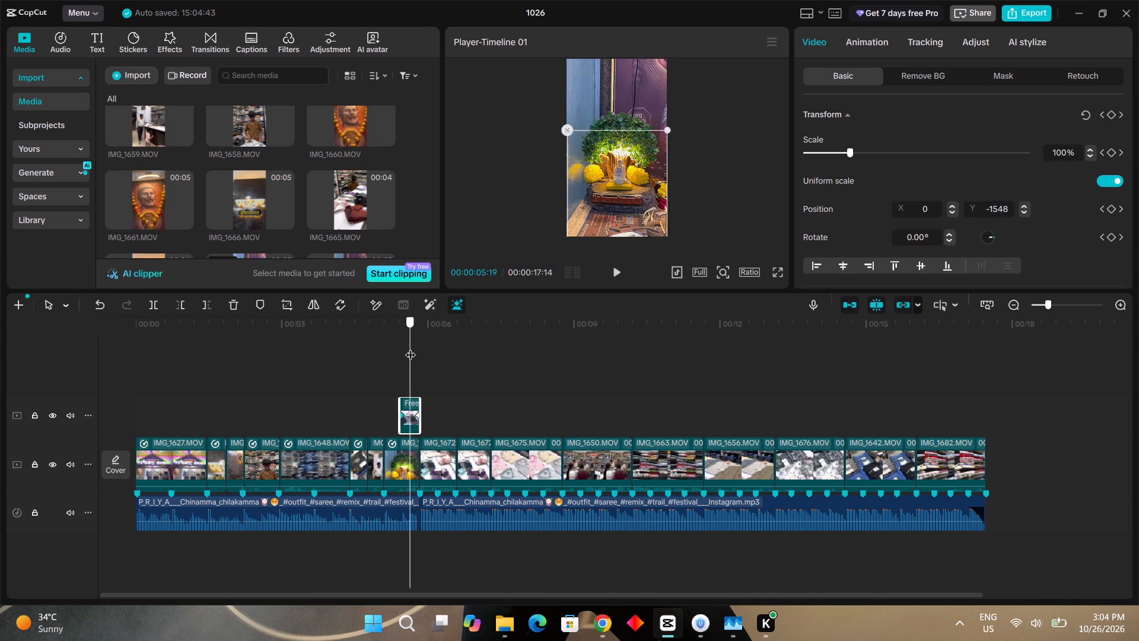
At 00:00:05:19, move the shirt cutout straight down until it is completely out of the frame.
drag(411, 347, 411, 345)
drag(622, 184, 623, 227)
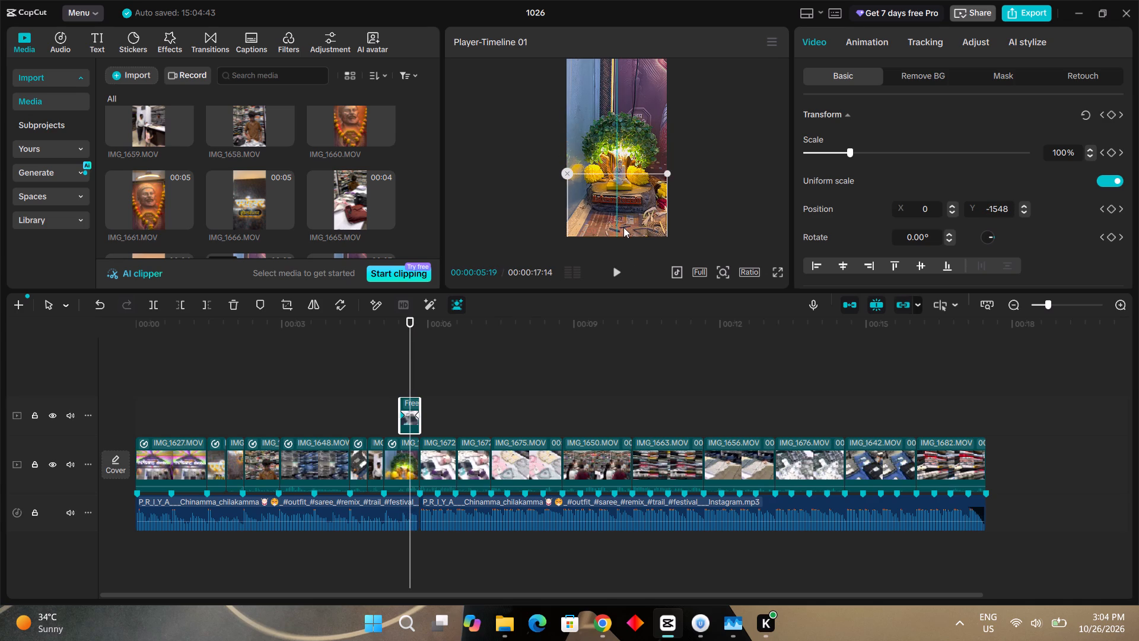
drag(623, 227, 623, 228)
Play the shrine clip and the shirt cutout's rise, in the timeline and in full screen, up to about 00:00:06:20.
drag(409, 354, 341, 357)
key(space)
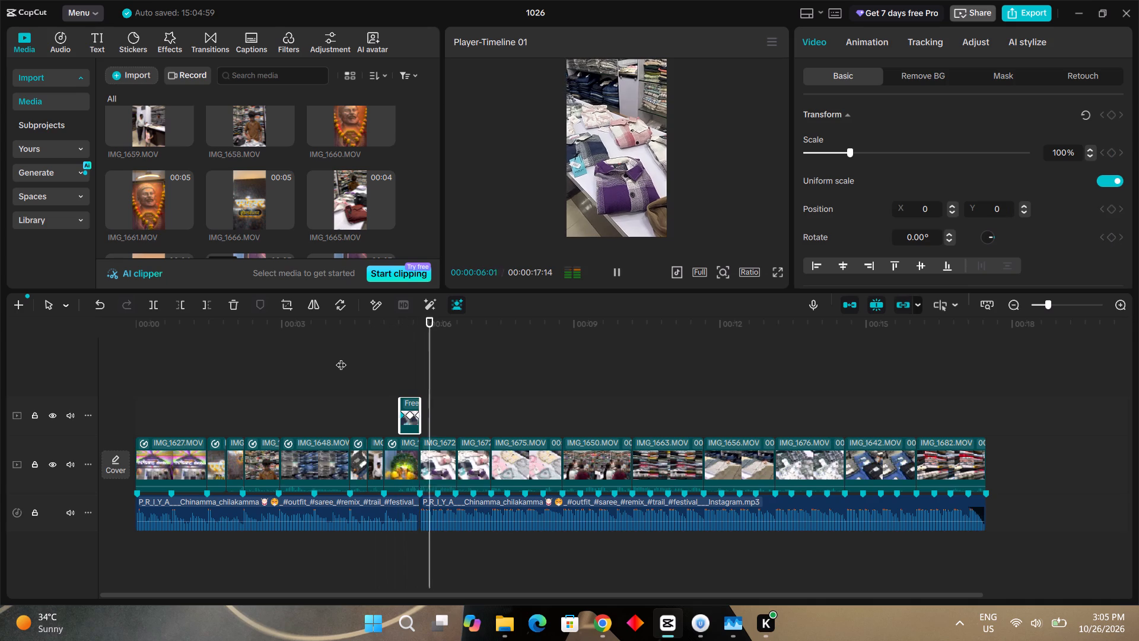
key(space)
drag(450, 339, 360, 351)
click(777, 274)
key(space)
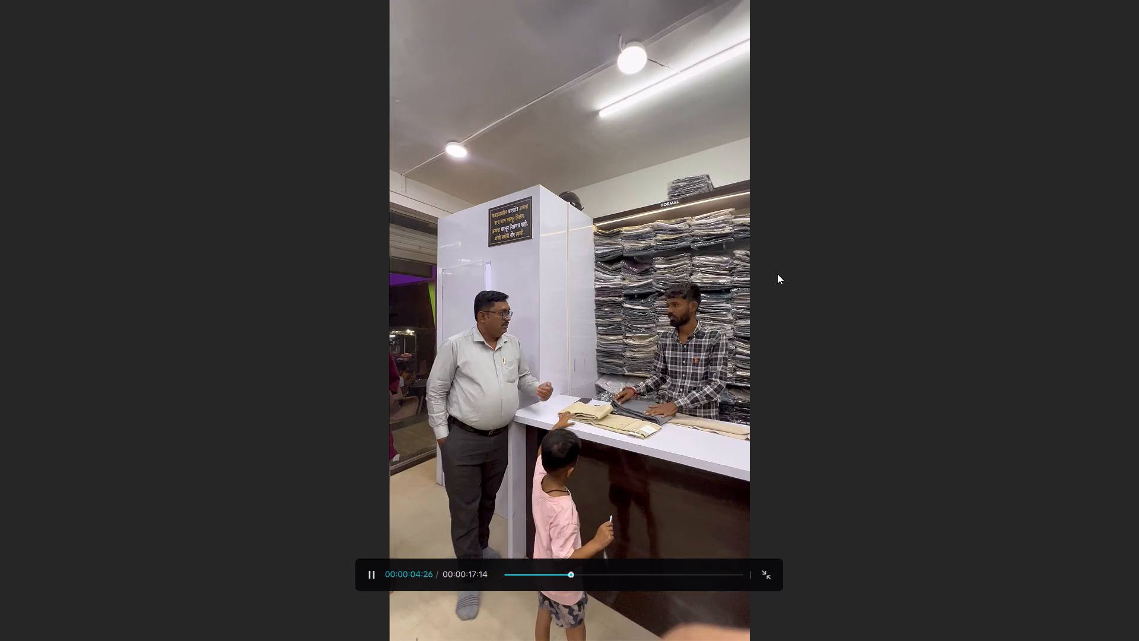
key(space)
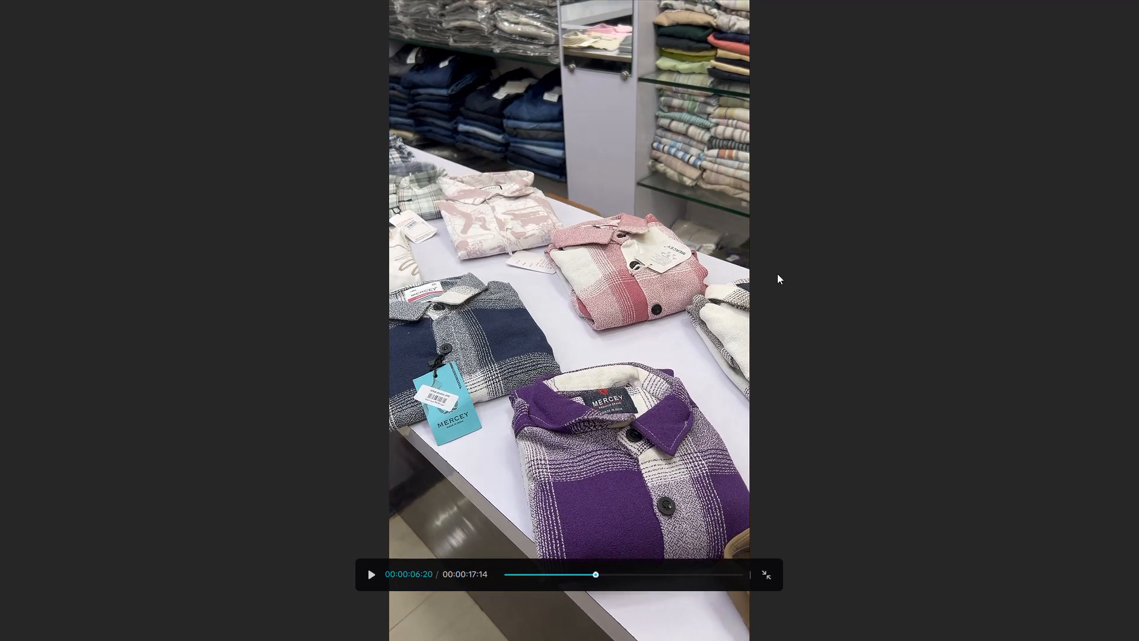
drag(761, 564, 768, 576)
click(768, 576)
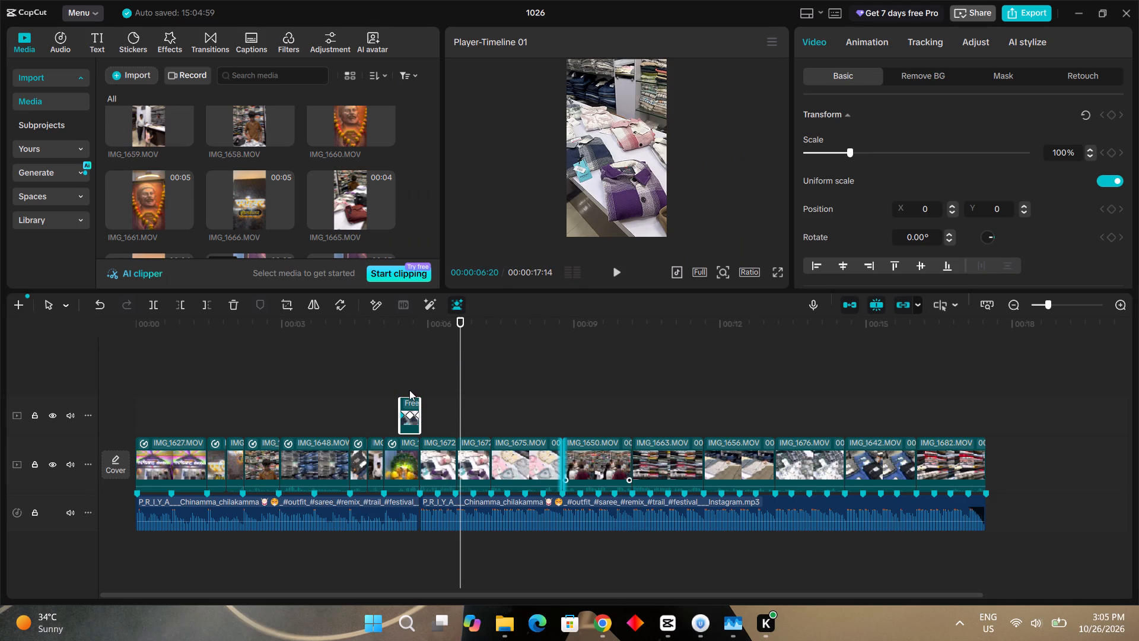
Undo the cutout's downward moves and its keyframe at 00:00:05:13, along with a trial extension of the clip's start.
key(ctrl+z)
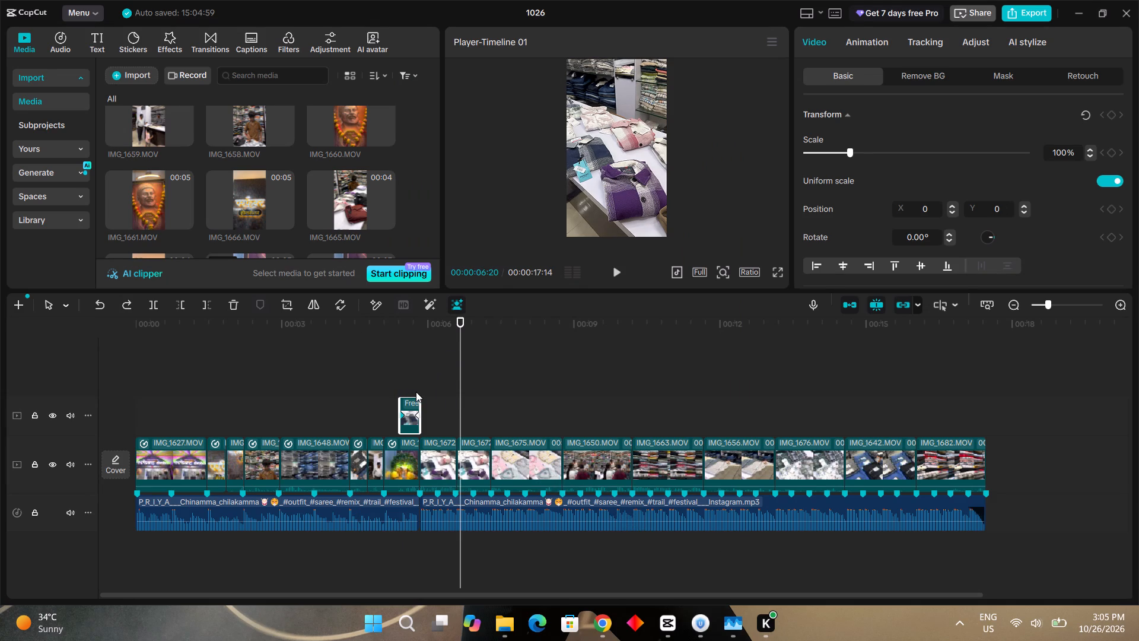
key(ctrl+z)
drag(464, 372, 412, 371)
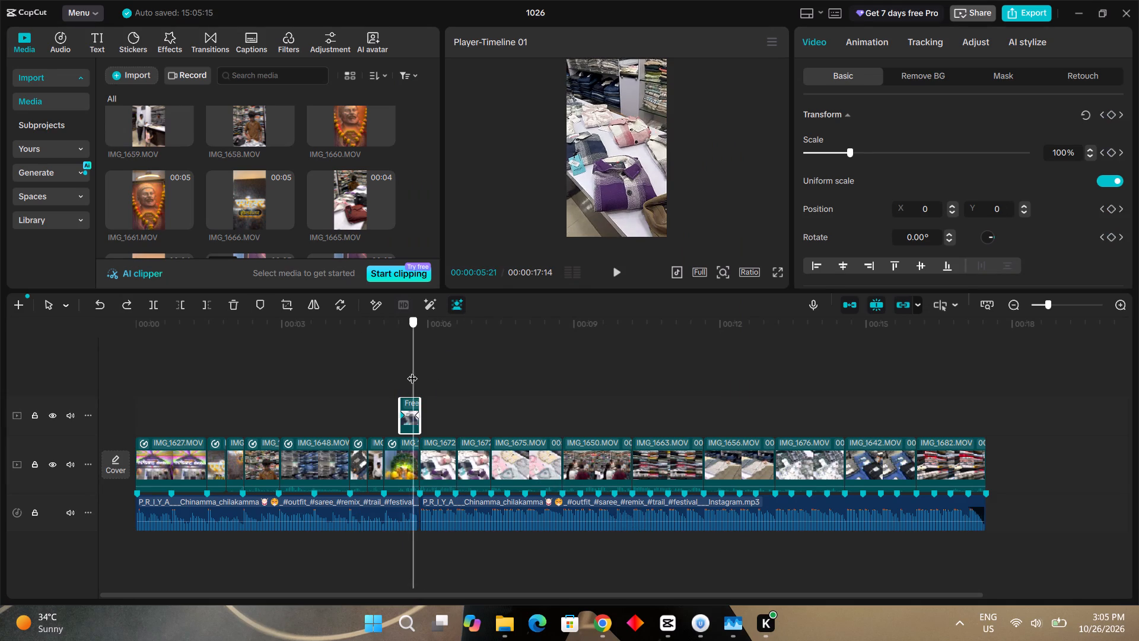
drag(412, 371, 402, 373)
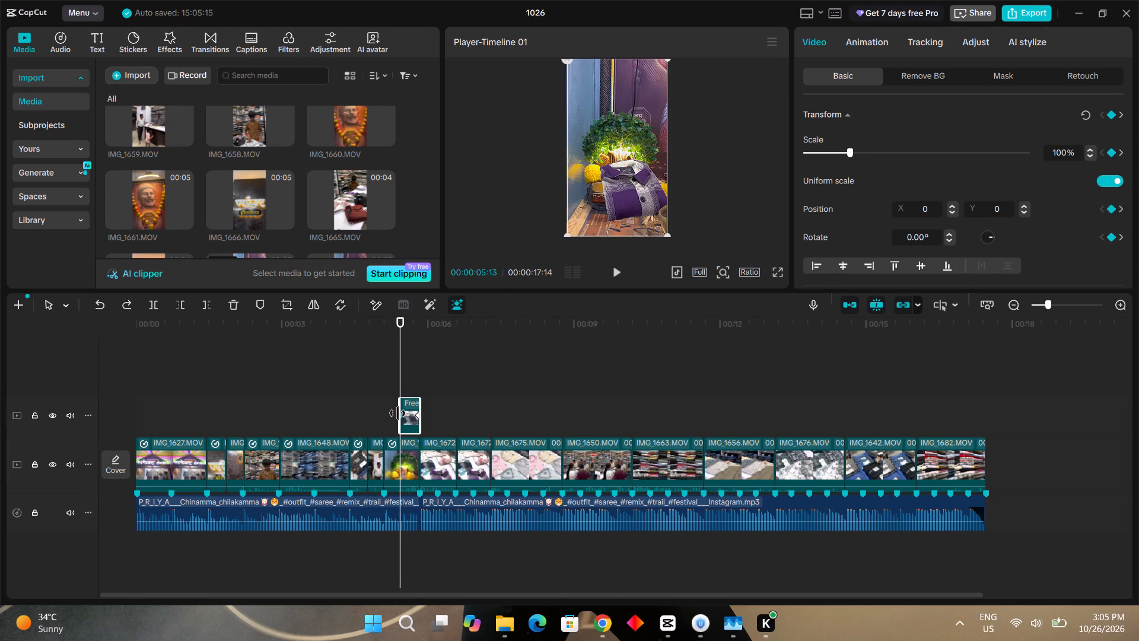
drag(397, 413, 391, 415)
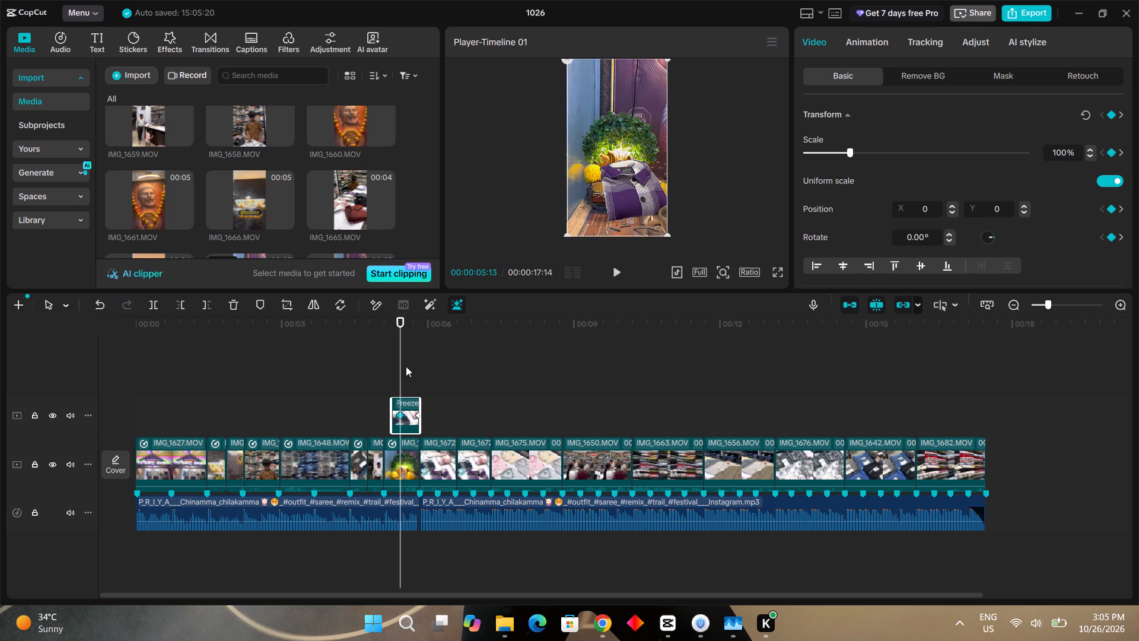
key(ctrl+z)
key(ctrl+z)
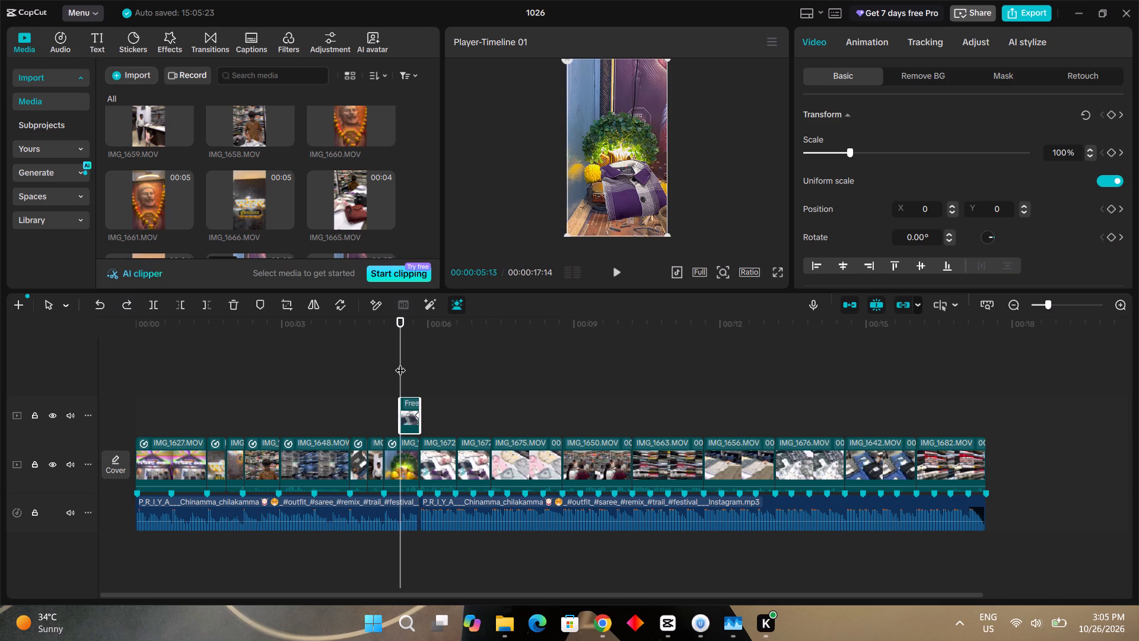
Extend the start of the freeze-frame shirt clip back to about 00:00:05:09, keeping its end in place.
drag(400, 407, 394, 408)
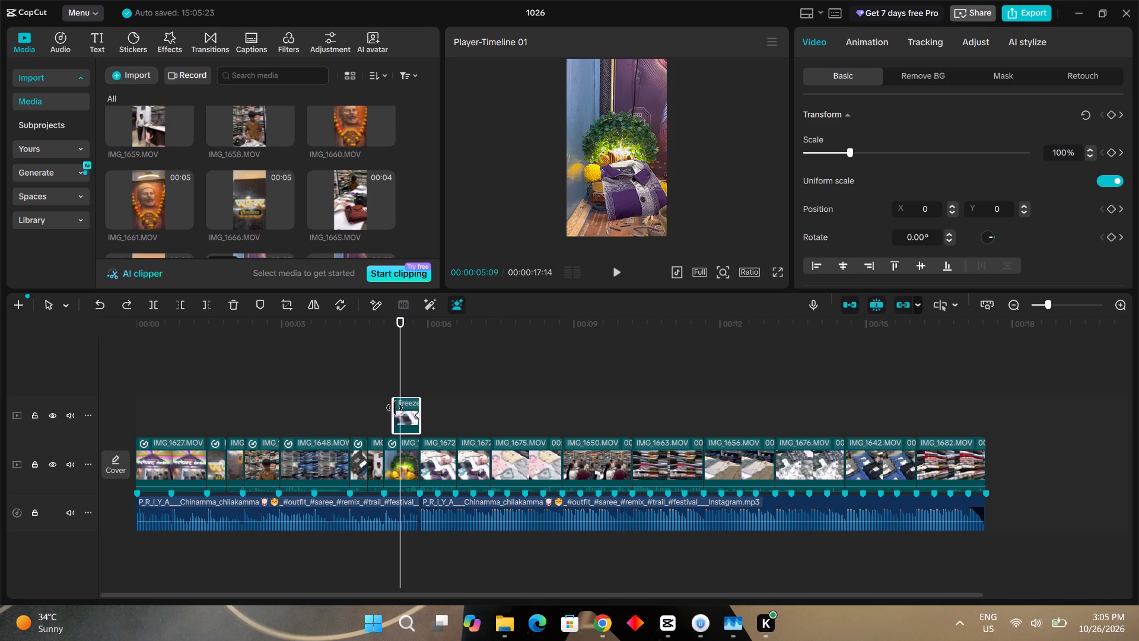
drag(394, 408, 393, 410)
Scrub and play from just before the shrine clip to check when the extended shirt cutout appears.
drag(403, 347, 411, 348)
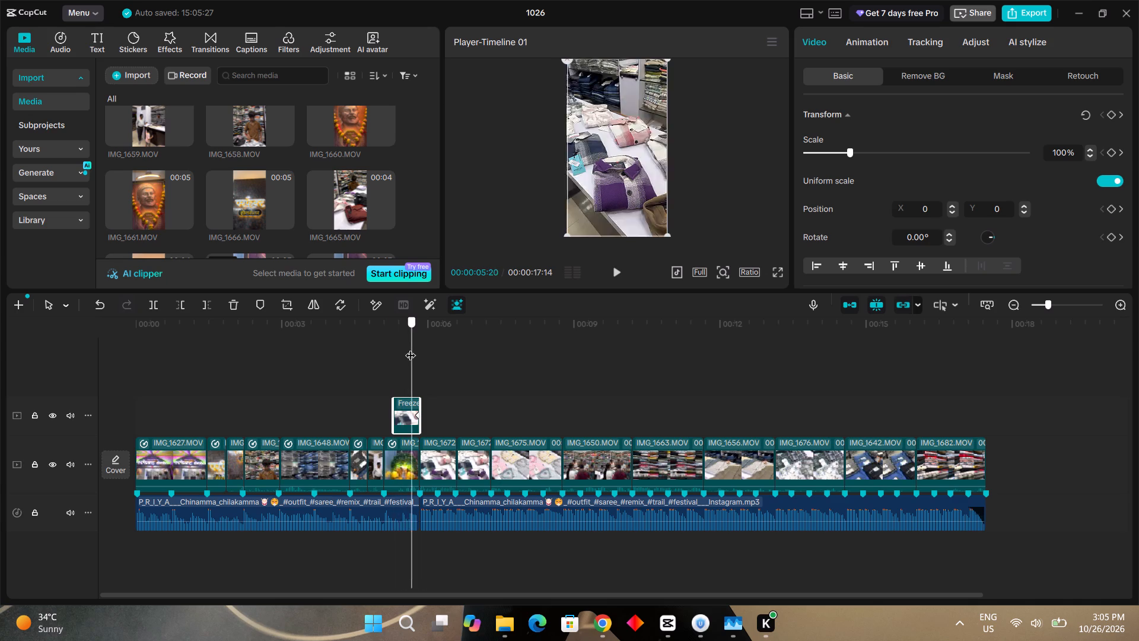
drag(411, 348, 394, 351)
drag(394, 351, 364, 358)
key(space)
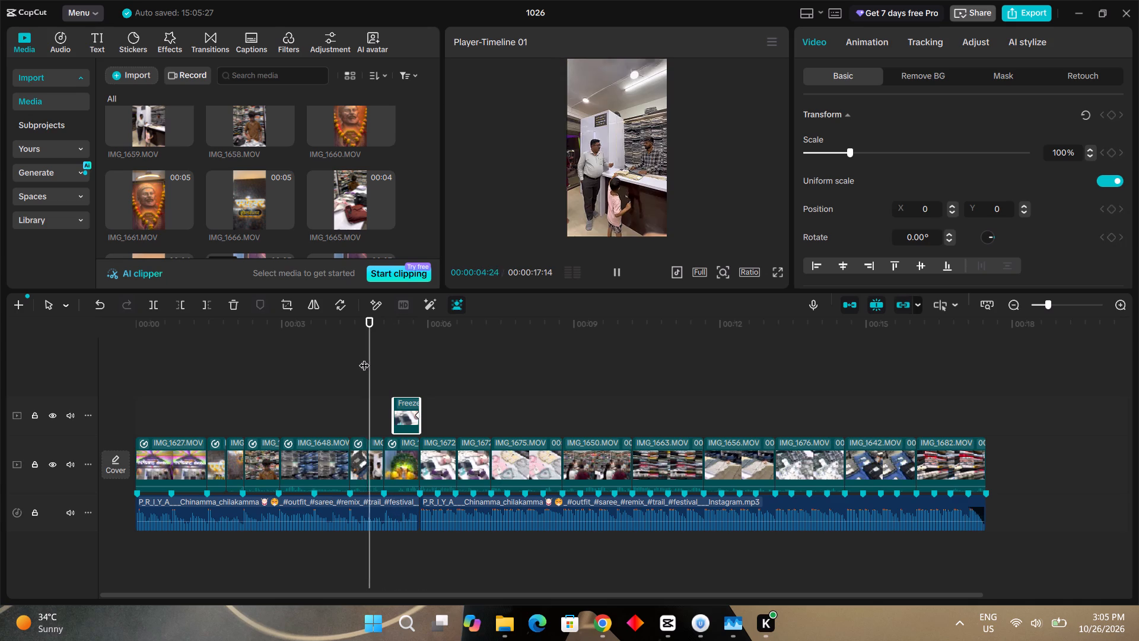
key(space)
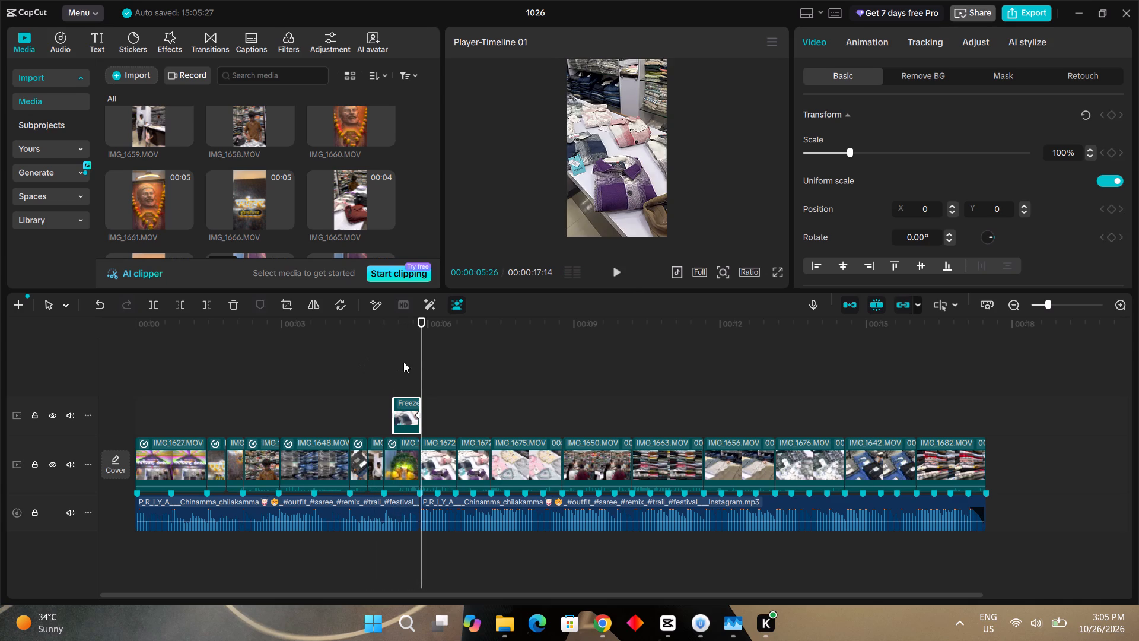
drag(424, 358, 378, 358)
key(space)
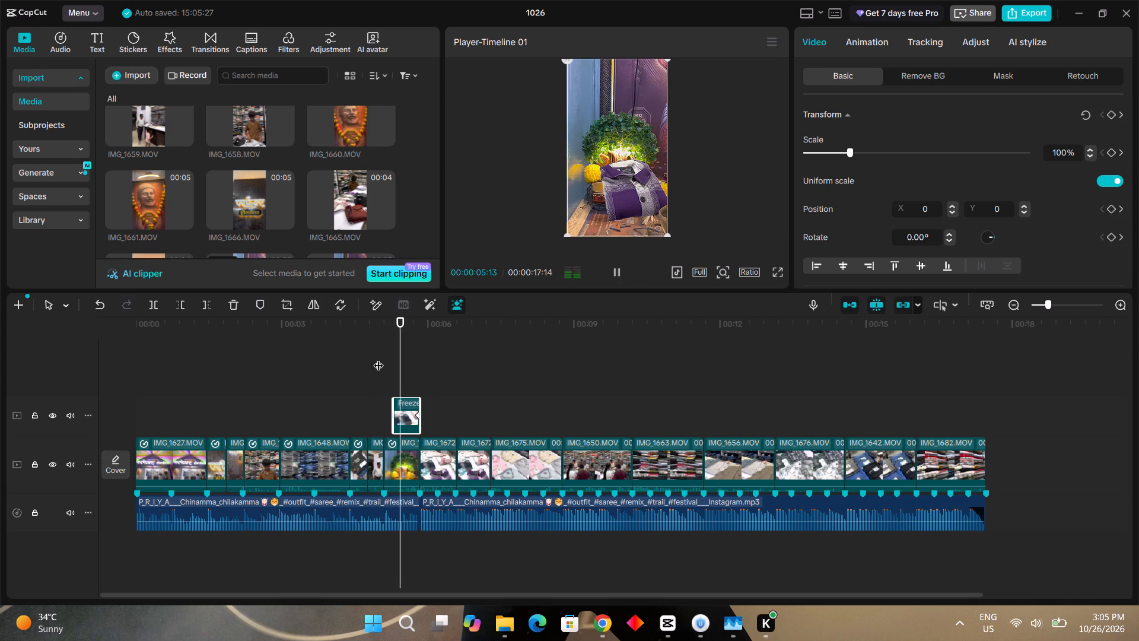
key(space)
Add a keyframe at 00:00:05:09, at the freeze-frame clip's start, and move the shirt cutout straight down to about Y -2584.
drag(410, 358, 393, 363)
key(alt+shift+k)
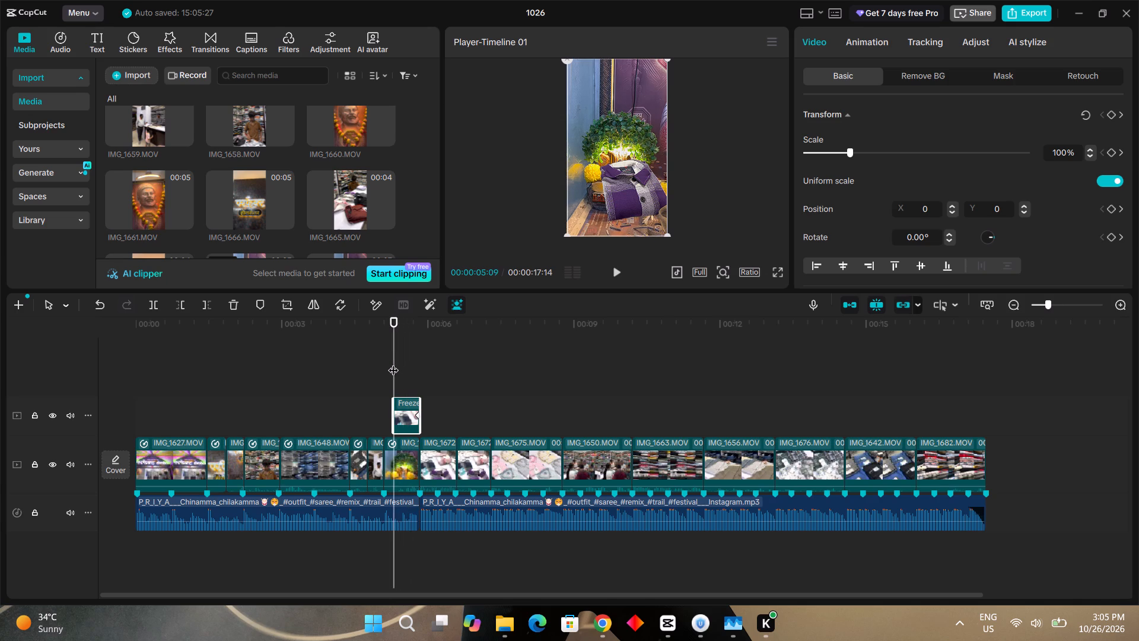
click(393, 363)
click(396, 415)
drag(618, 176, 619, 230)
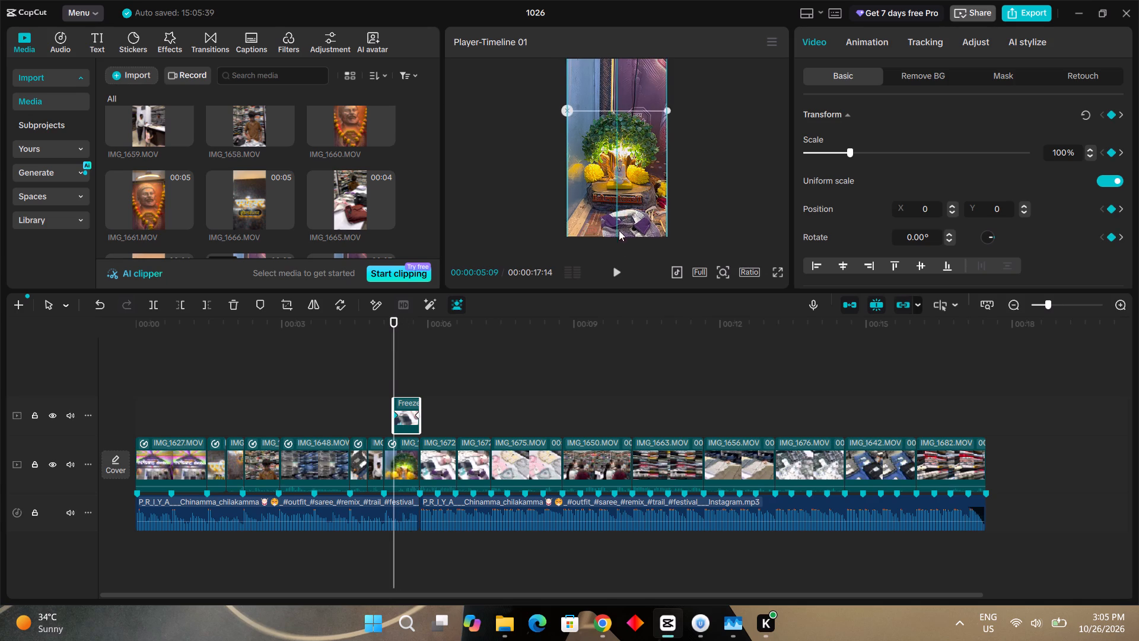
drag(619, 230, 619, 296)
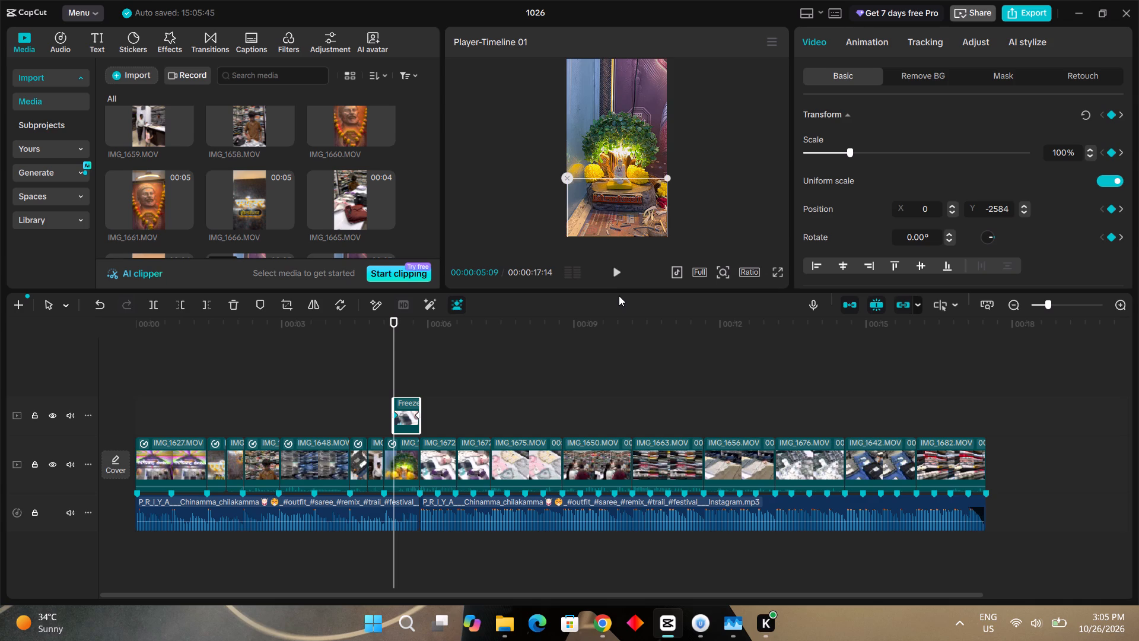
At 00:00:05:17, move the shirt cutout straight down until it is completely out of the frame.
drag(392, 353, 407, 353)
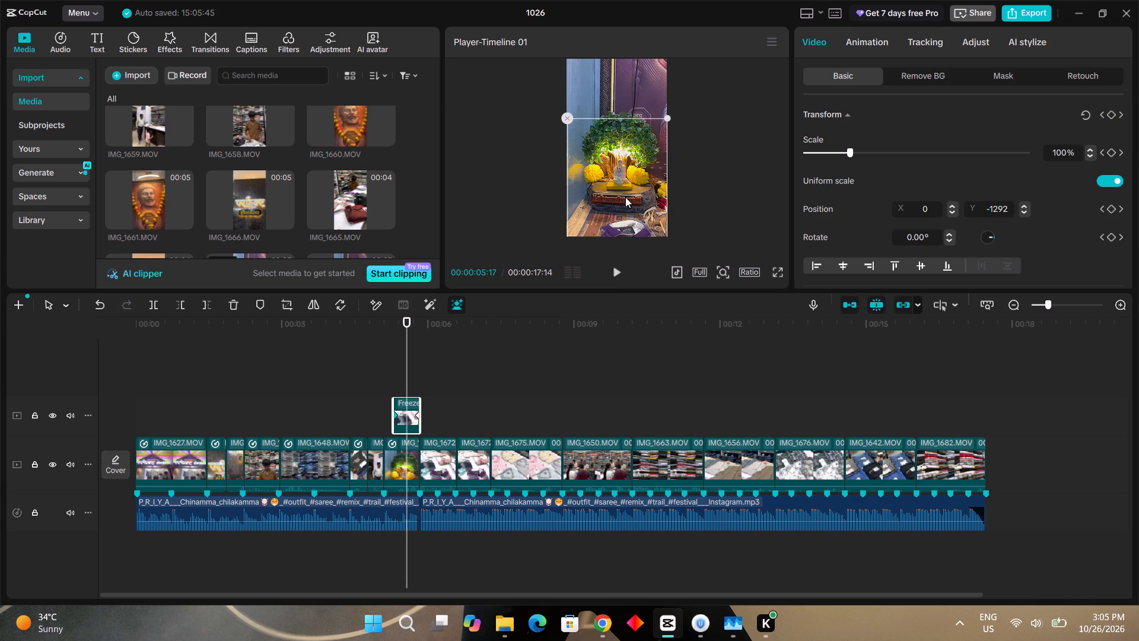
drag(625, 197, 626, 257)
click(413, 353)
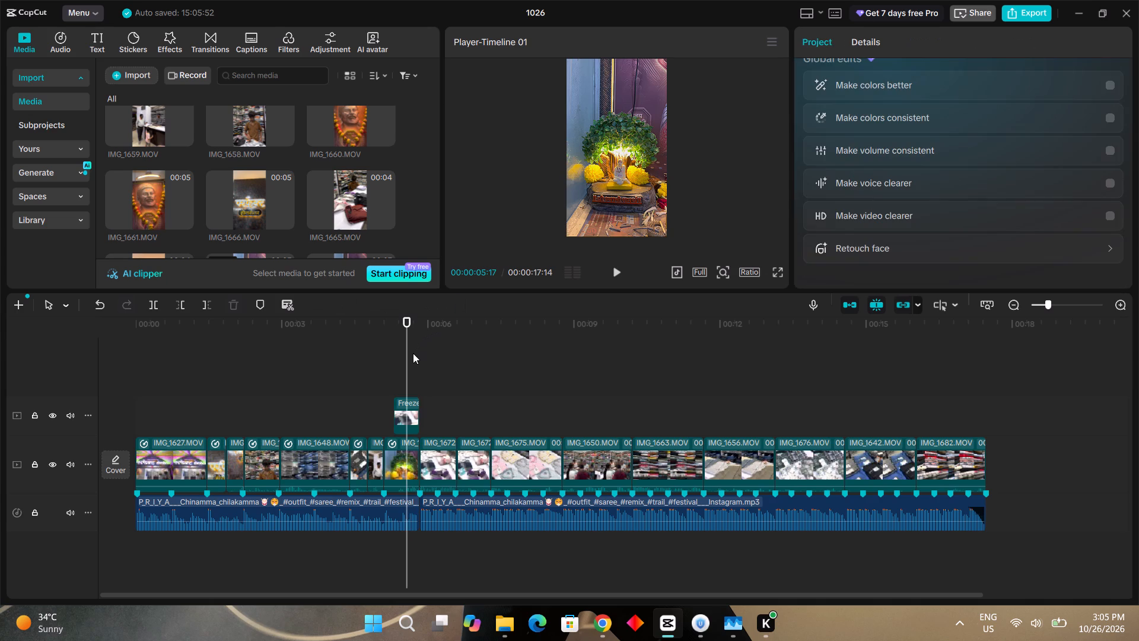
Play from about 00:00:03 to the end of the video and scrub back to the shirt cutout transition.
drag(413, 353, 284, 388)
key(space)
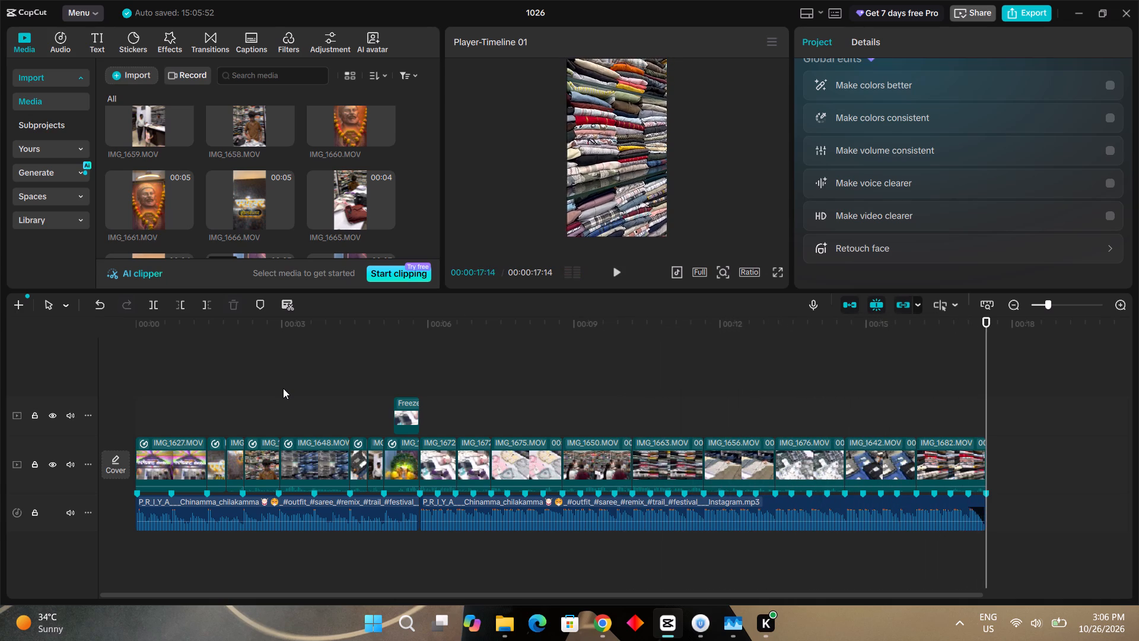
drag(991, 350, 442, 372)
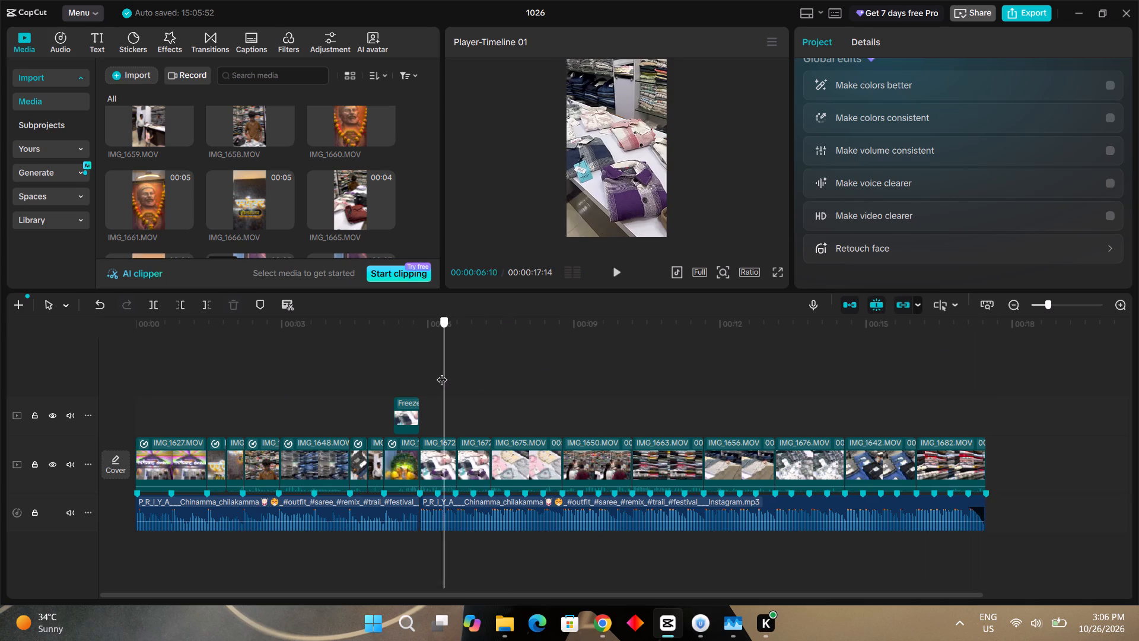
drag(442, 372, 415, 376)
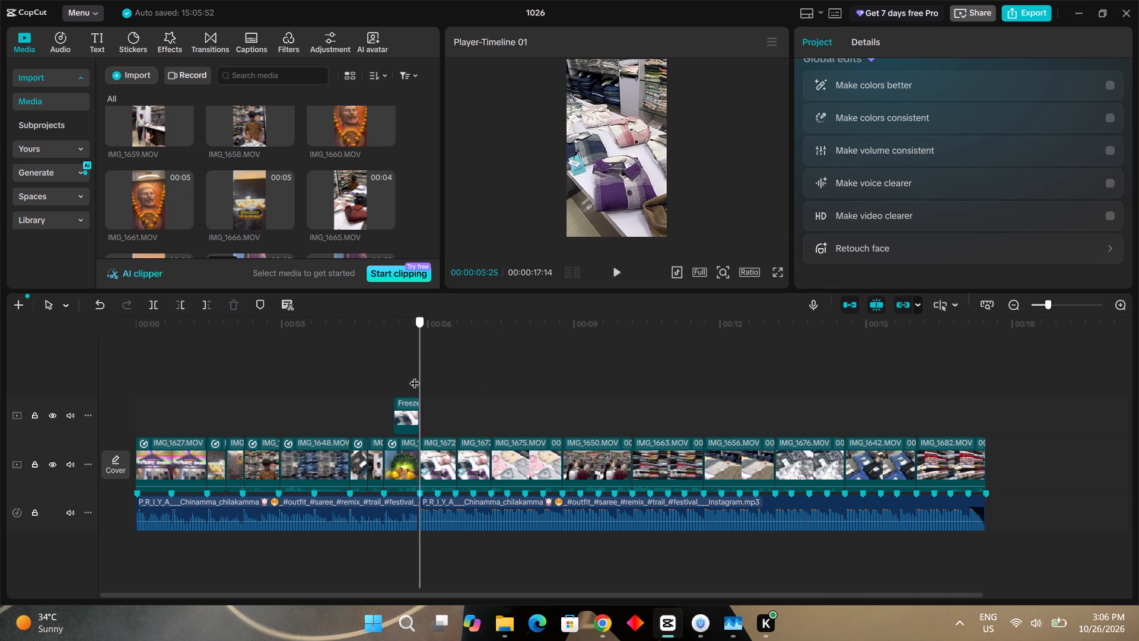
Watch the video in full screen from 00:00:00:00 to 00:00:10:19 to check the cuts and the cutout transition.
drag(415, 376, 107, 416)
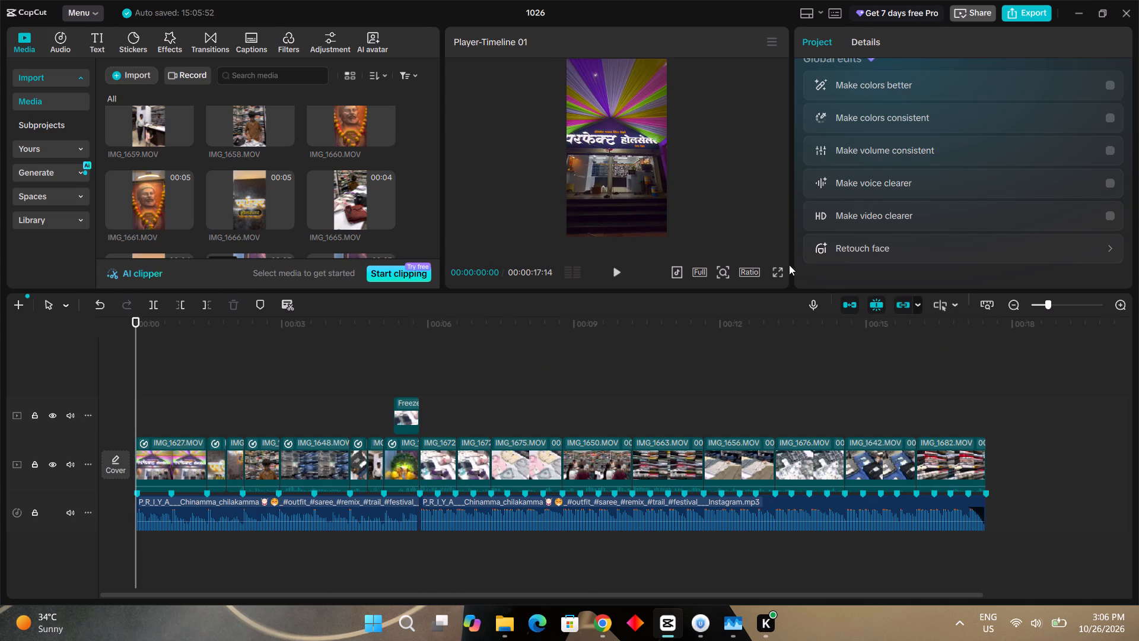
click(777, 274)
key(space)
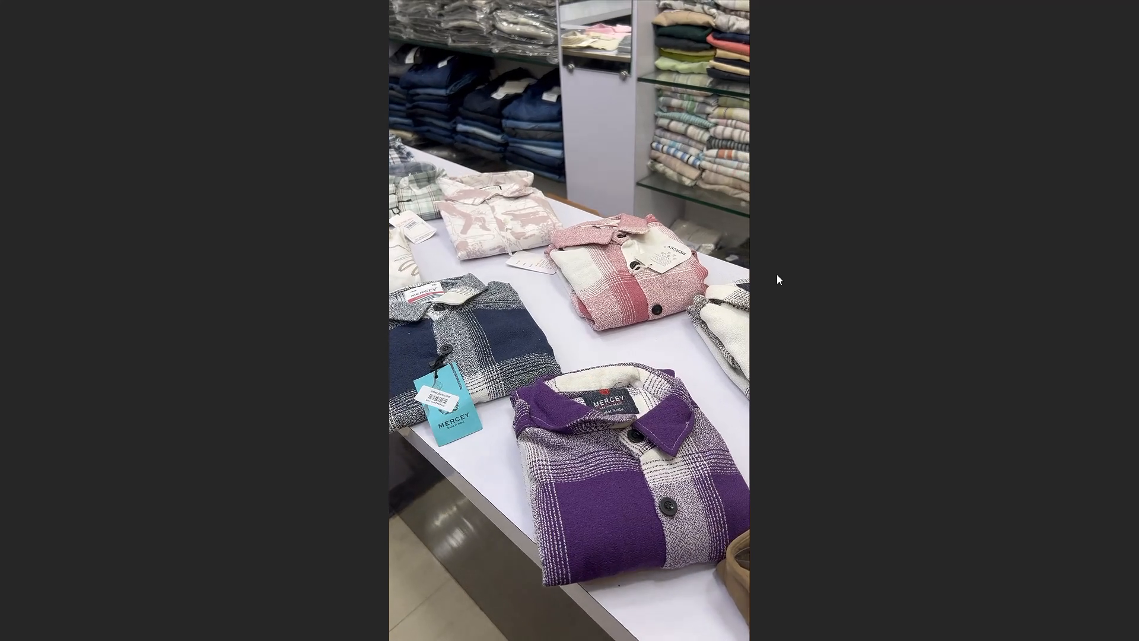
click(436, 542)
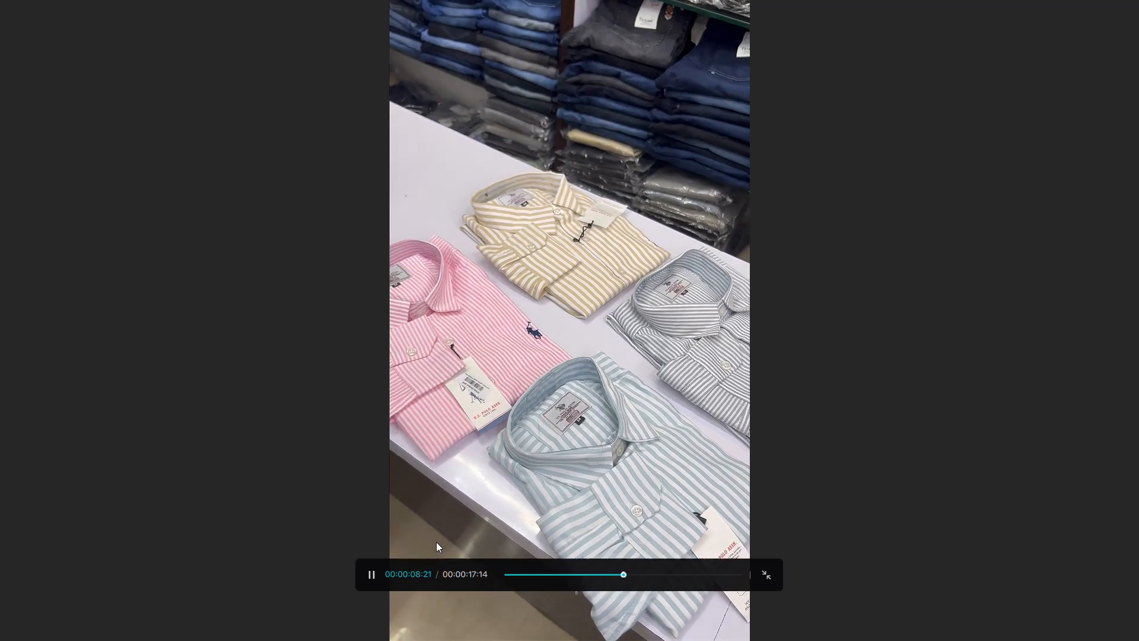
click(370, 576)
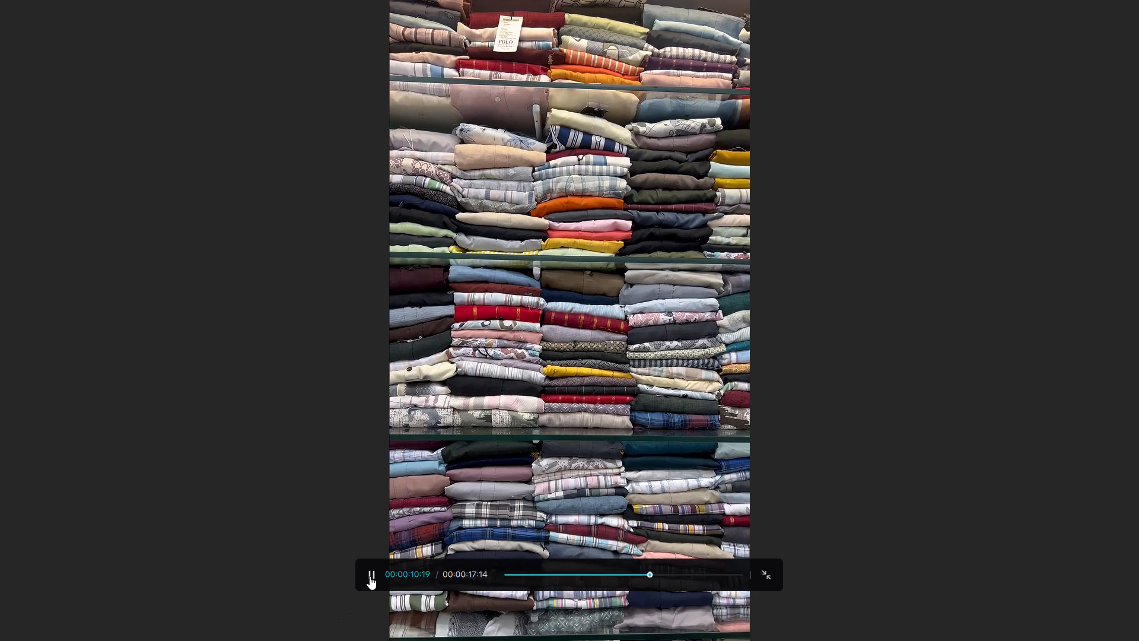
click(756, 577)
click(761, 576)
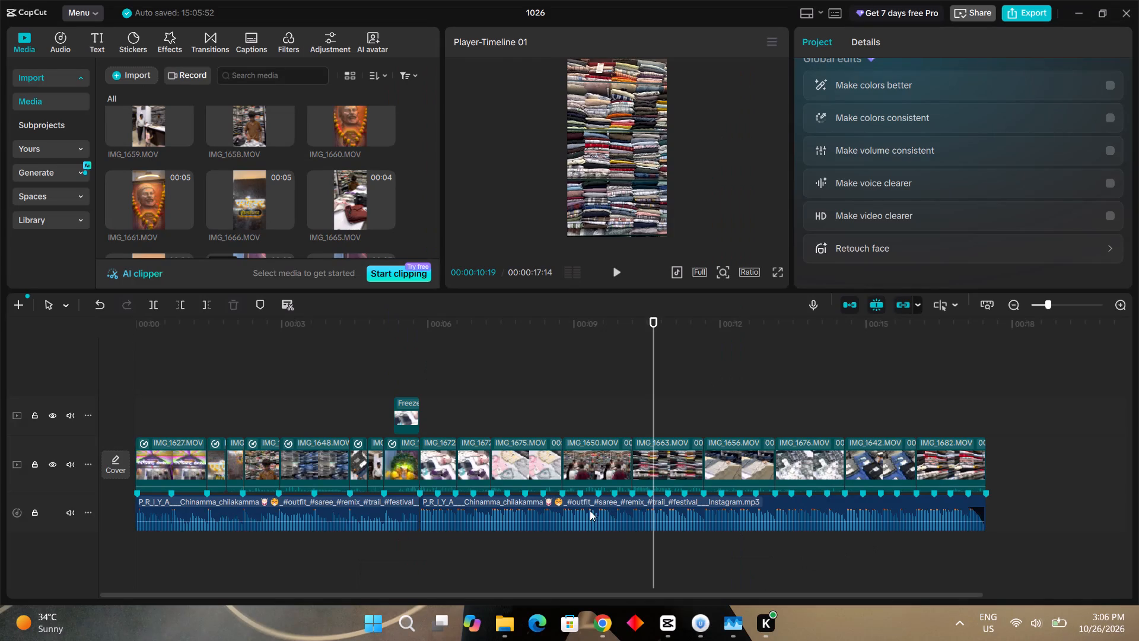
Apply a Custom speed curve to the IMG_1672 clip that starts at 00:00:05:25.
drag(654, 377, 437, 361)
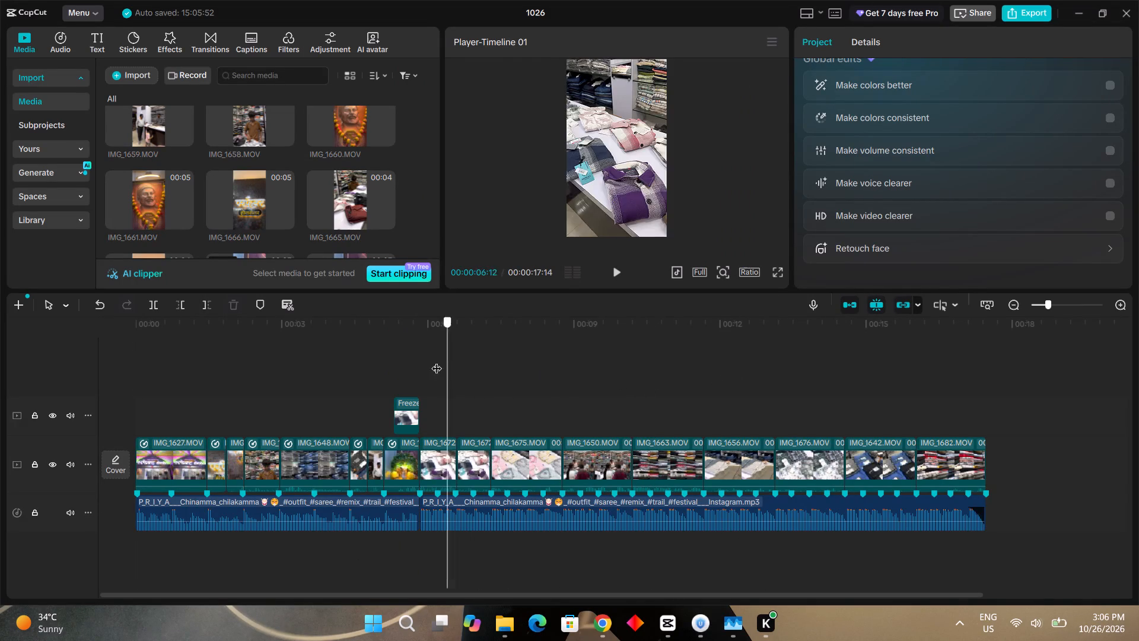
drag(437, 361, 422, 362)
click(435, 455)
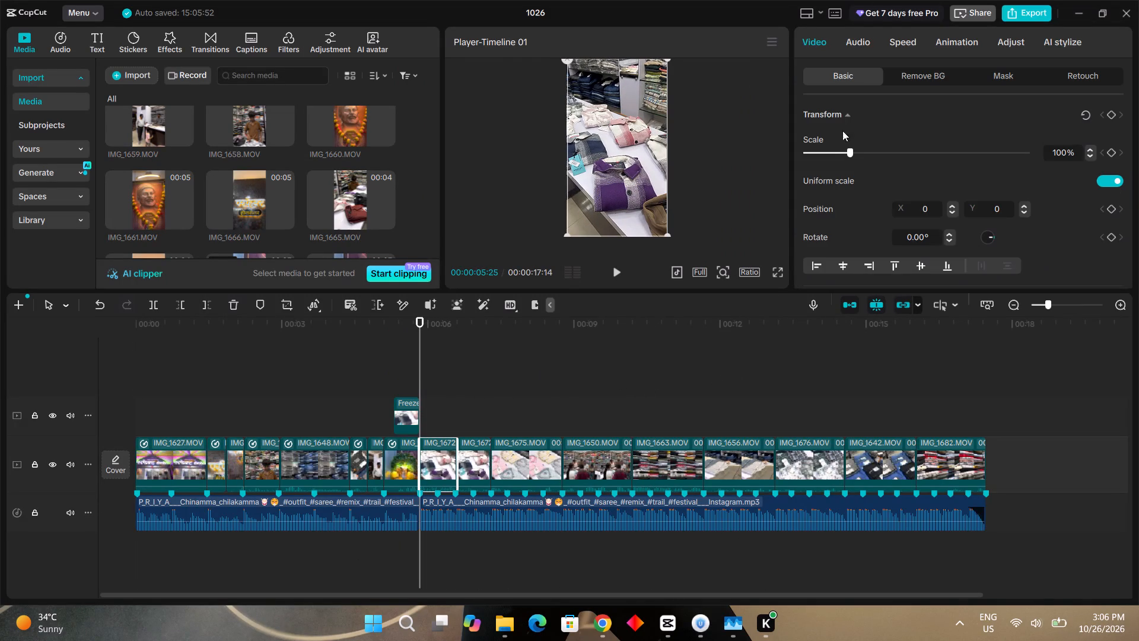
click(906, 37)
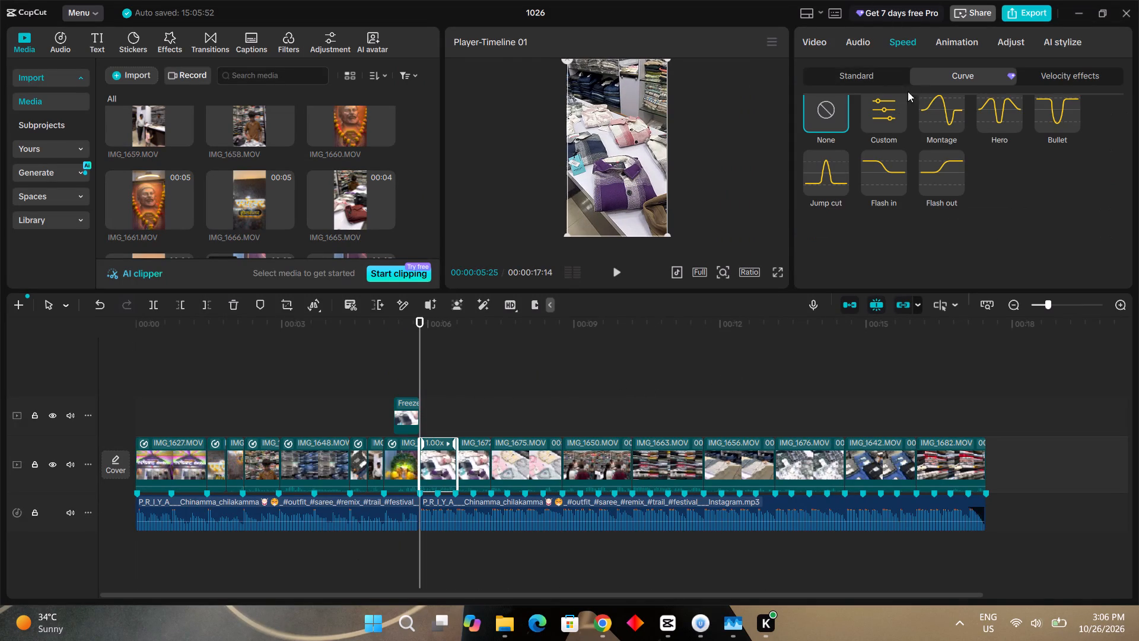
click(901, 101)
scroll(915, 170, down, 4)
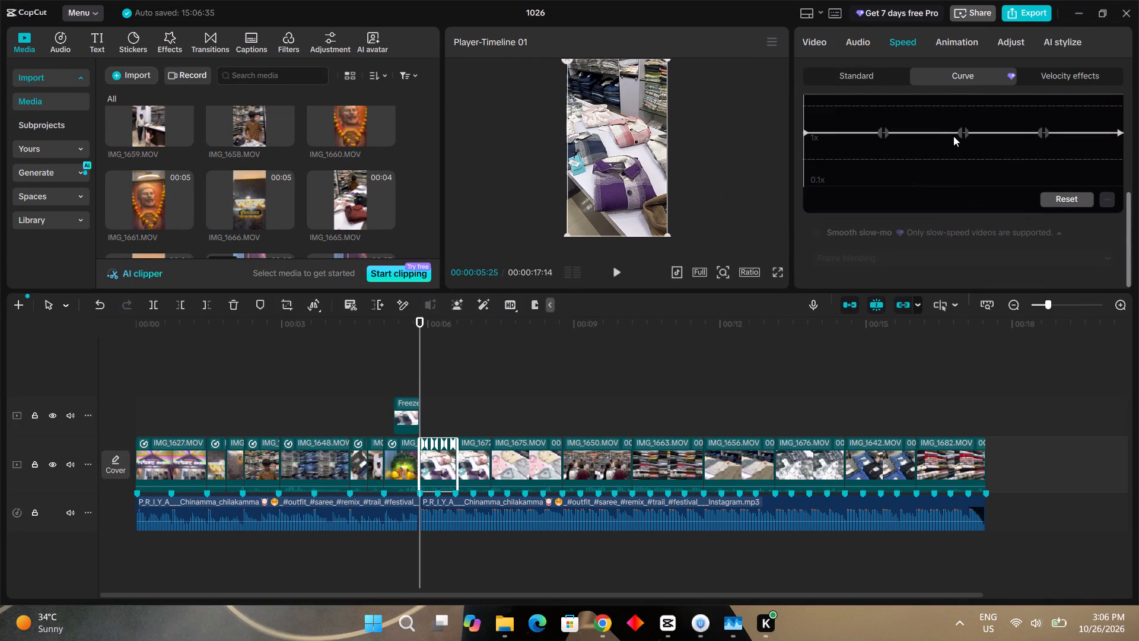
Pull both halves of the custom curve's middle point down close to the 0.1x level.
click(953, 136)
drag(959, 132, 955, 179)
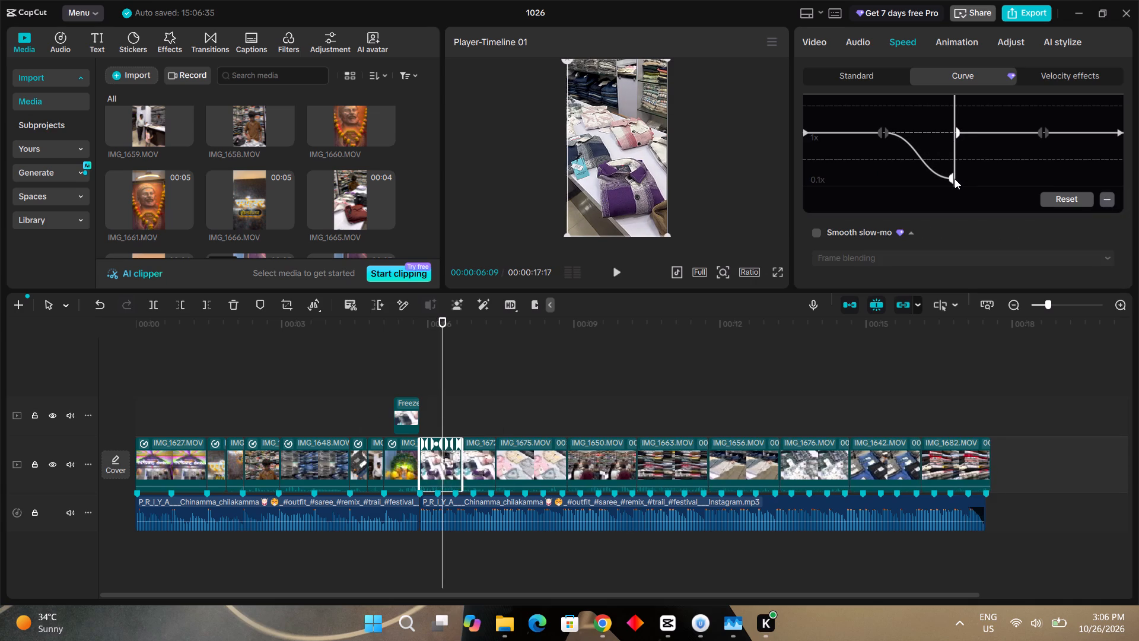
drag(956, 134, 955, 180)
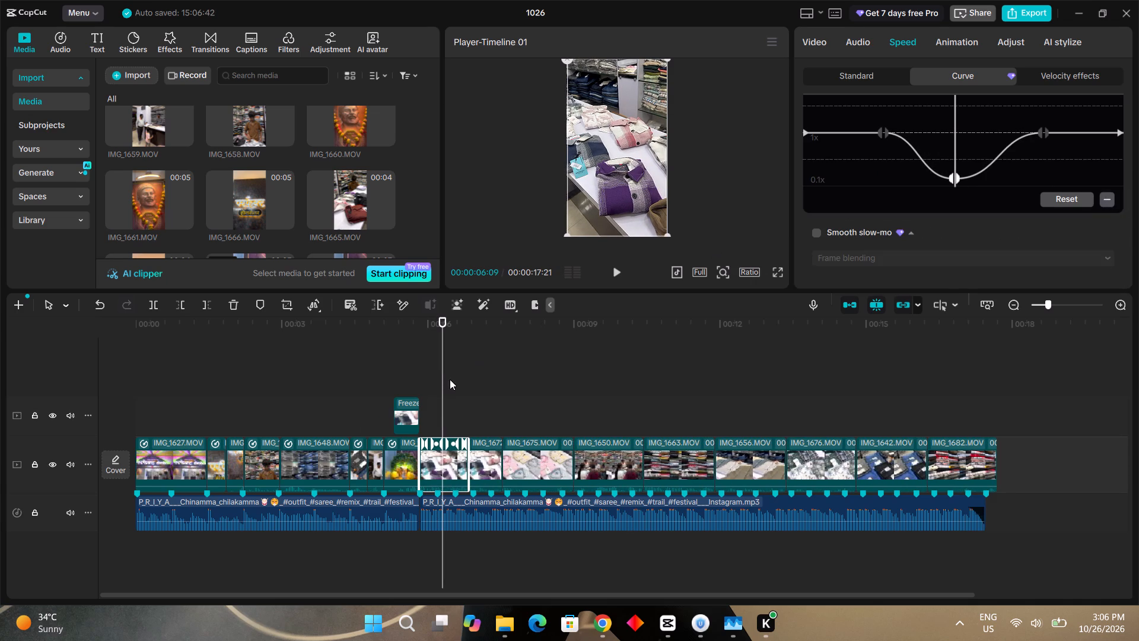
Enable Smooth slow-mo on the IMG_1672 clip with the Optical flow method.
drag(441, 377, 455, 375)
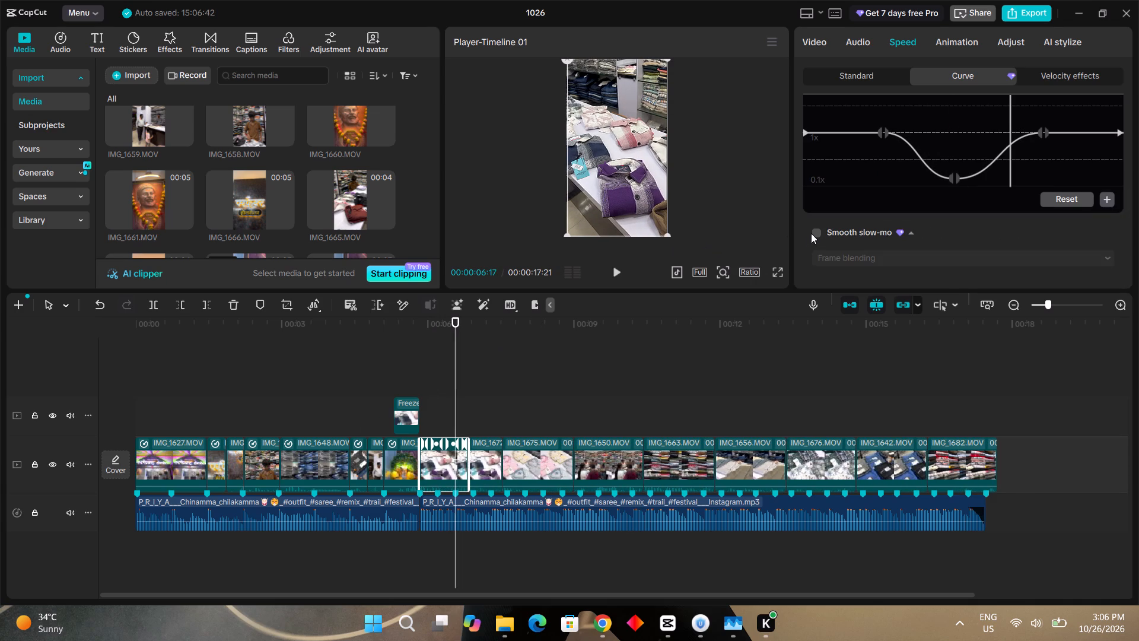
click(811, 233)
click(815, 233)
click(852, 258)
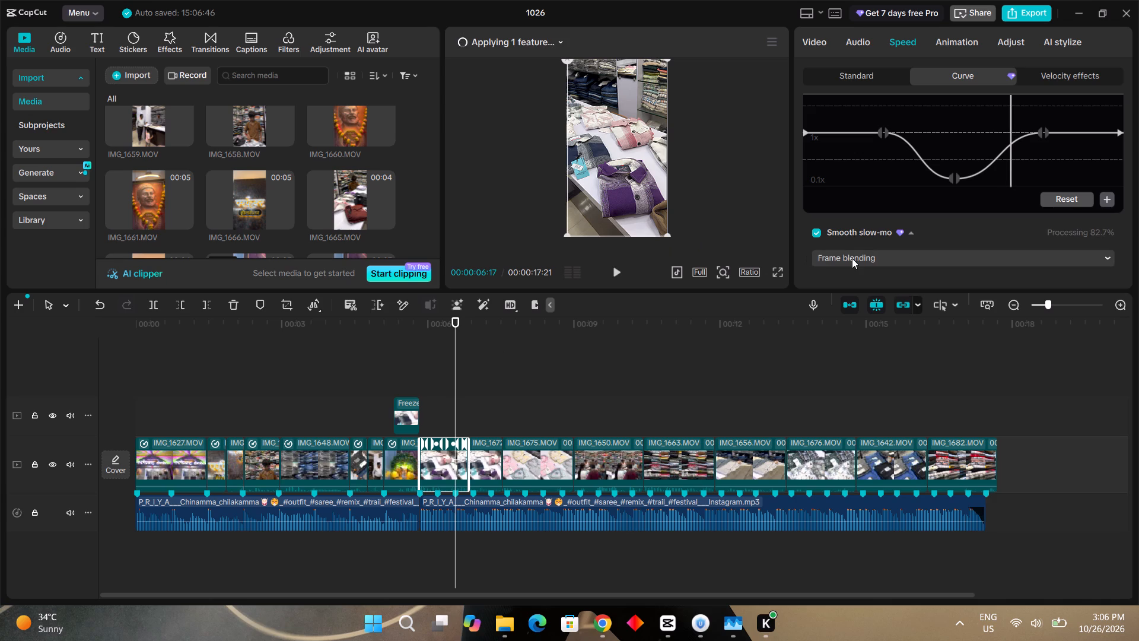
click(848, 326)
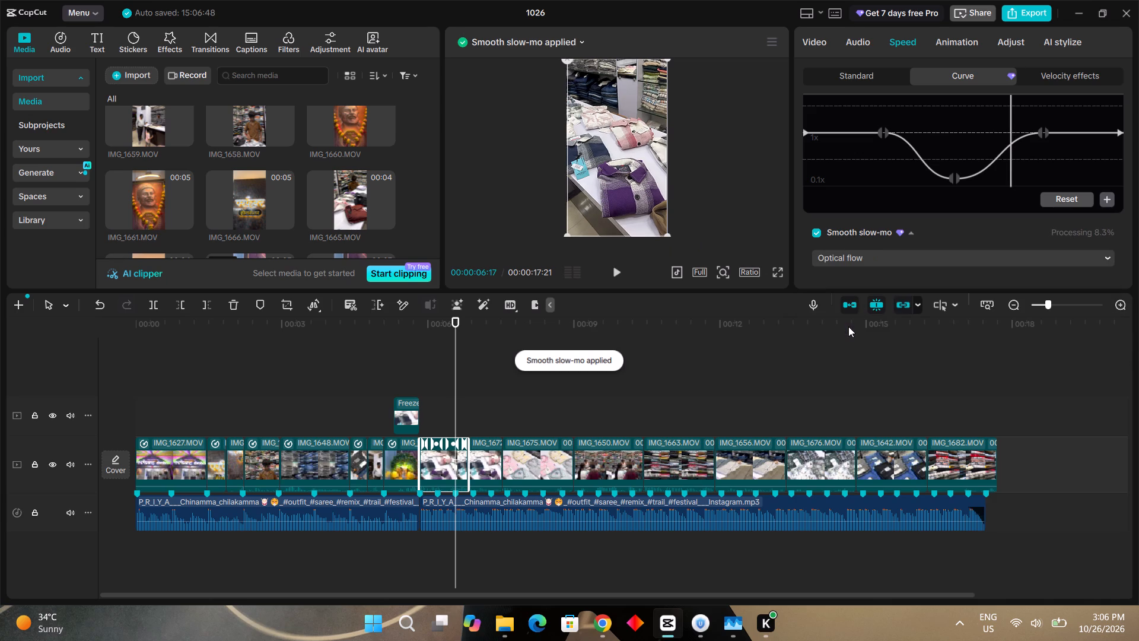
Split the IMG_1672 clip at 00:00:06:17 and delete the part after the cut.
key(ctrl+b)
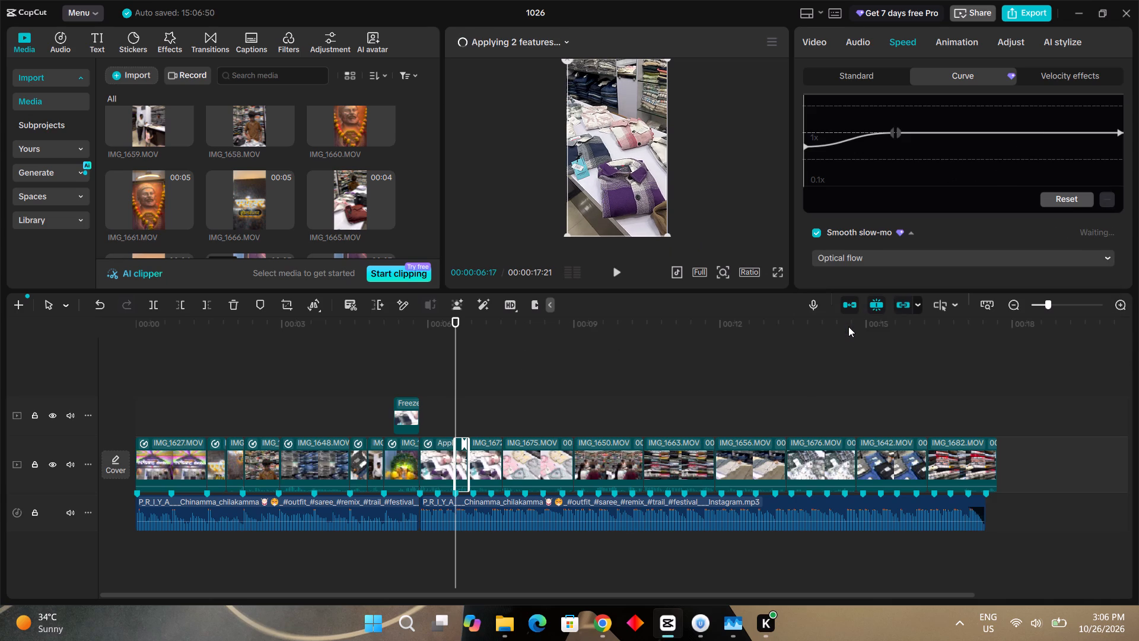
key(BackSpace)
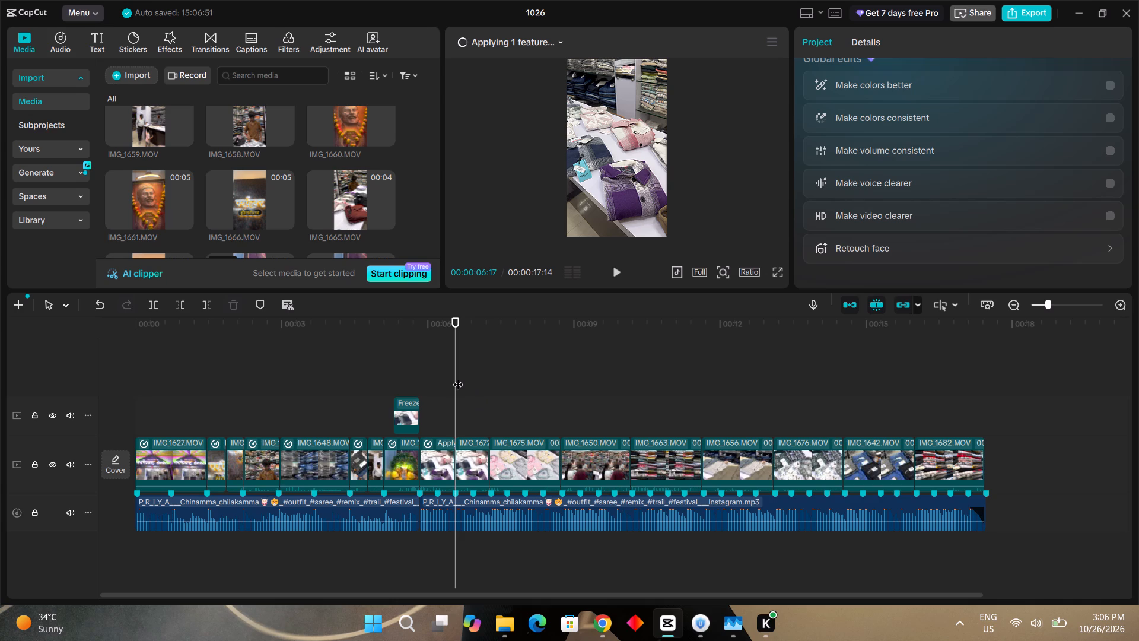
Check the slow-mo processing and watch the slowed IMG_1672 clip and its following cuts in full screen from 00:00:05:25.
ctrl+scroll(458, 377, up, 4)
ctrl+scroll(458, 377, down, 4)
drag(458, 377, 418, 380)
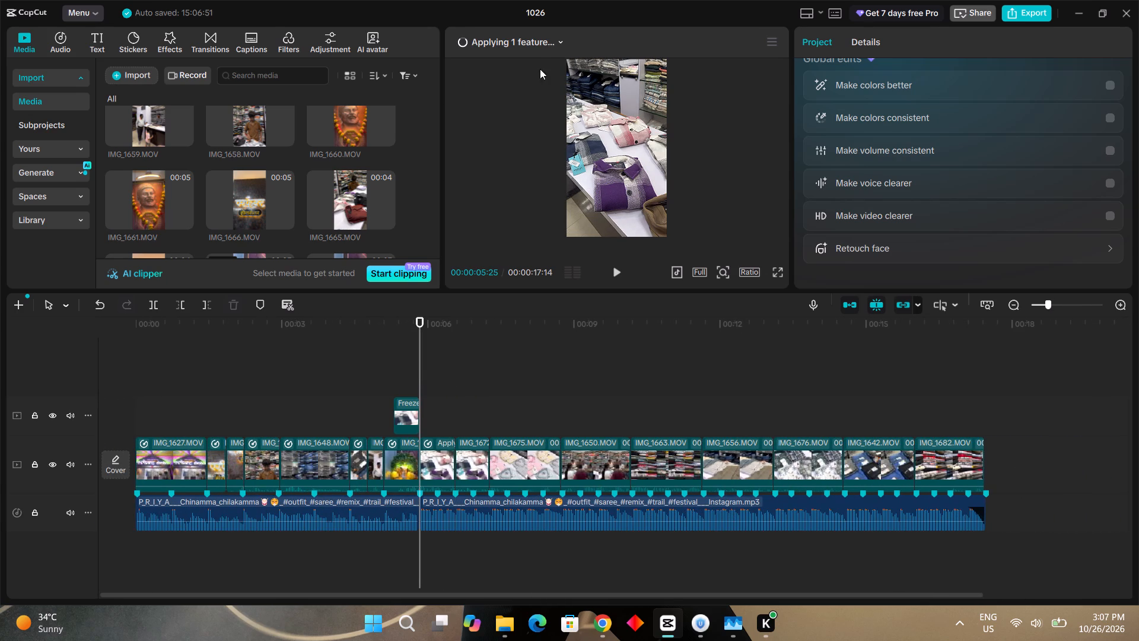
click(553, 47)
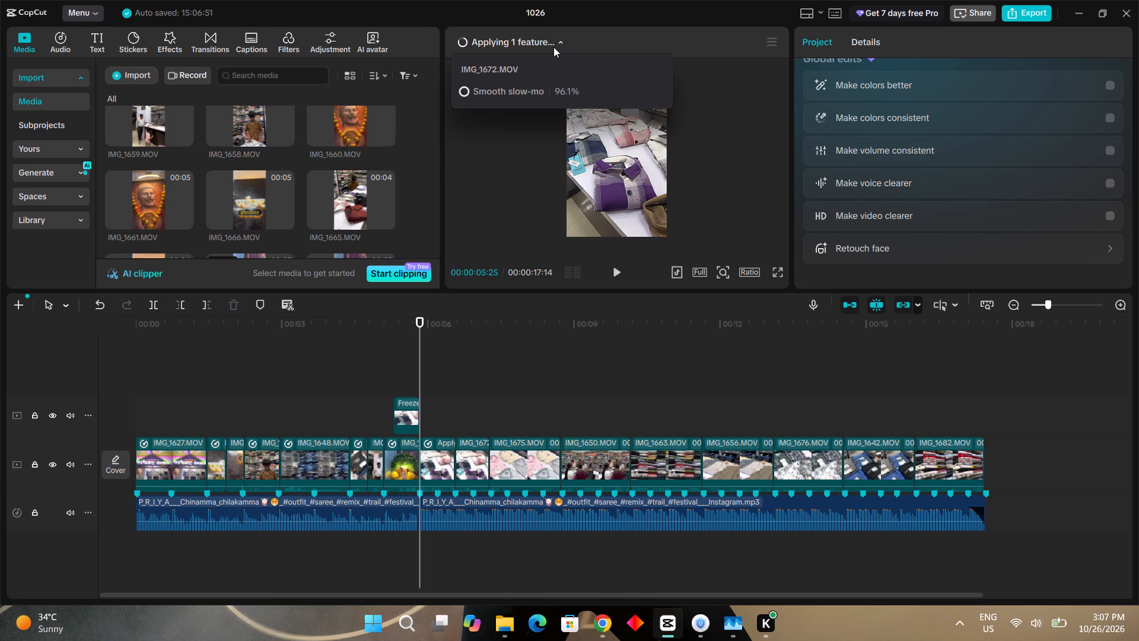
click(775, 272)
key(space)
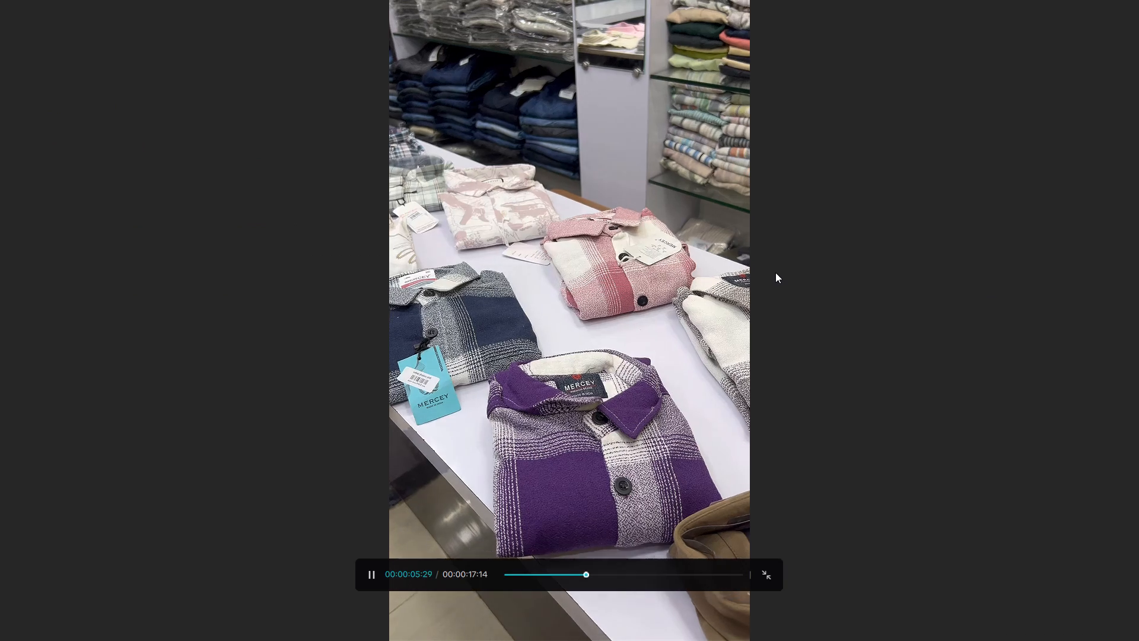
key(space)
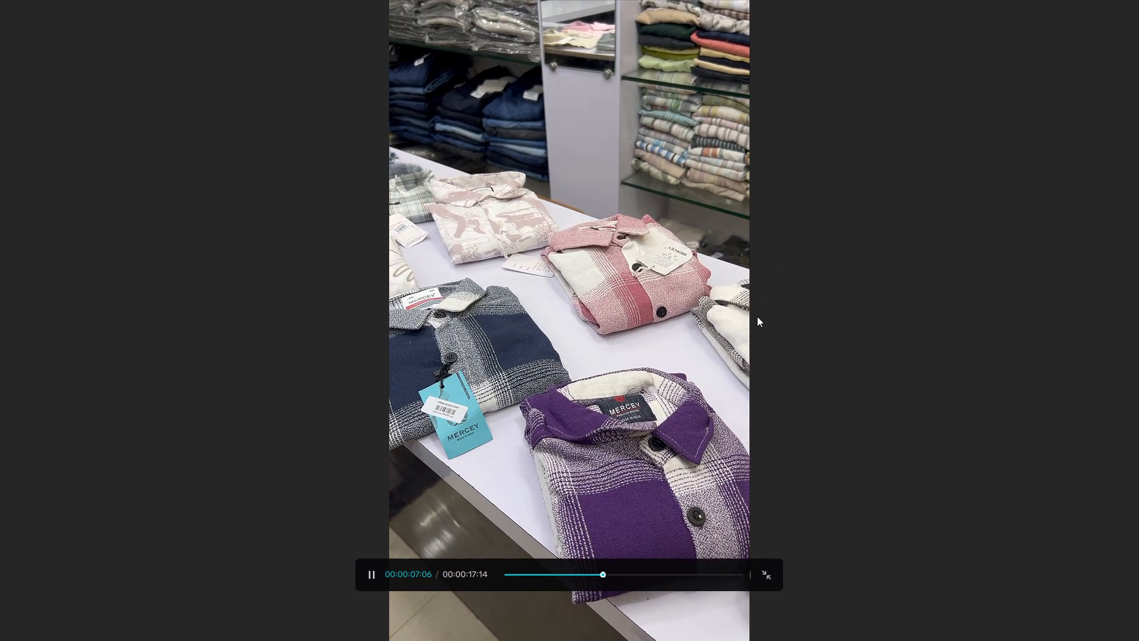
click(570, 575)
key(space)
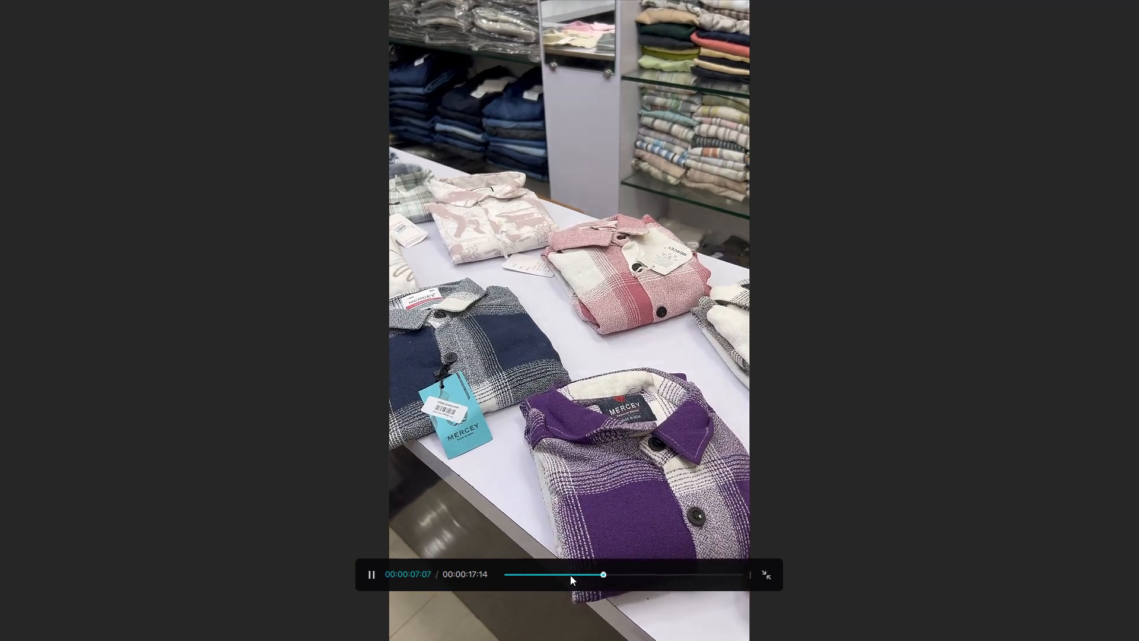
key(space)
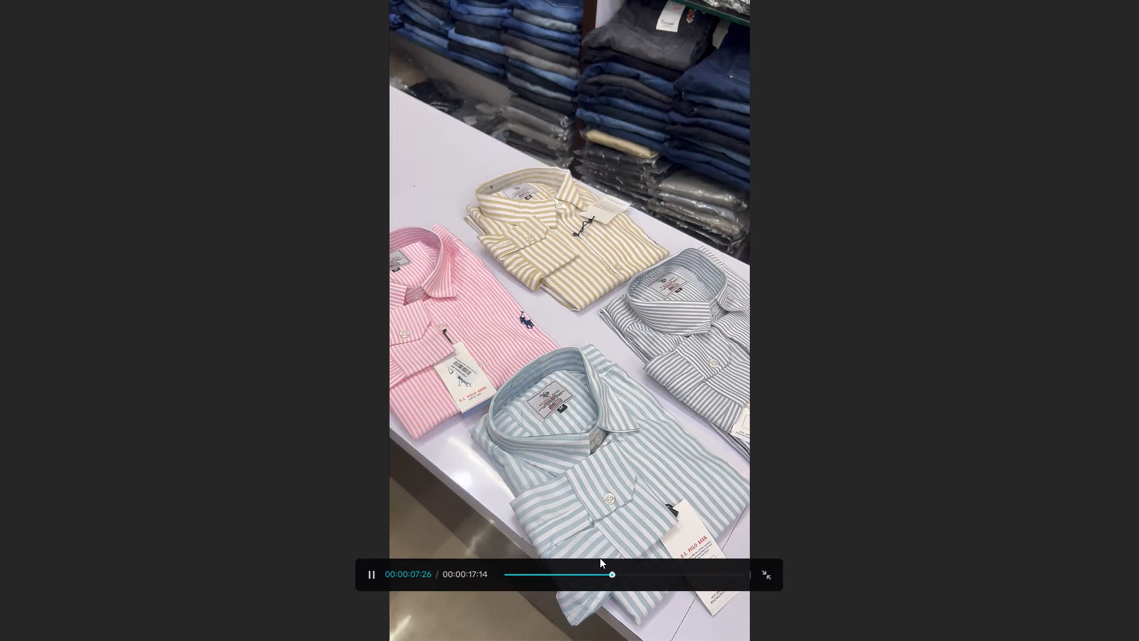
click(589, 573)
key(space)
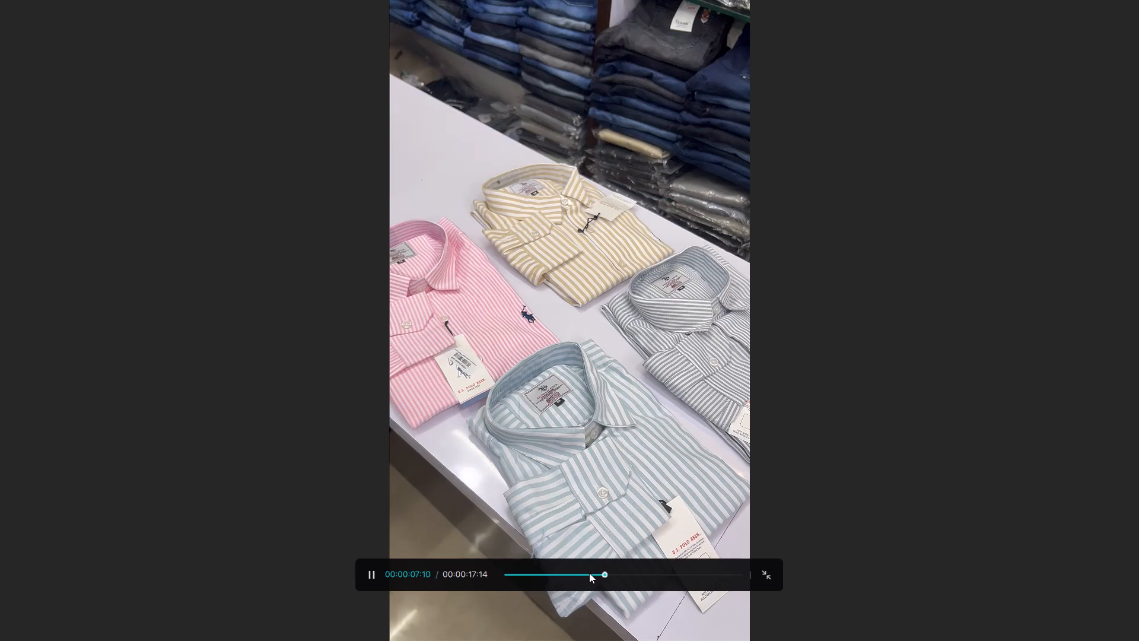
key(space)
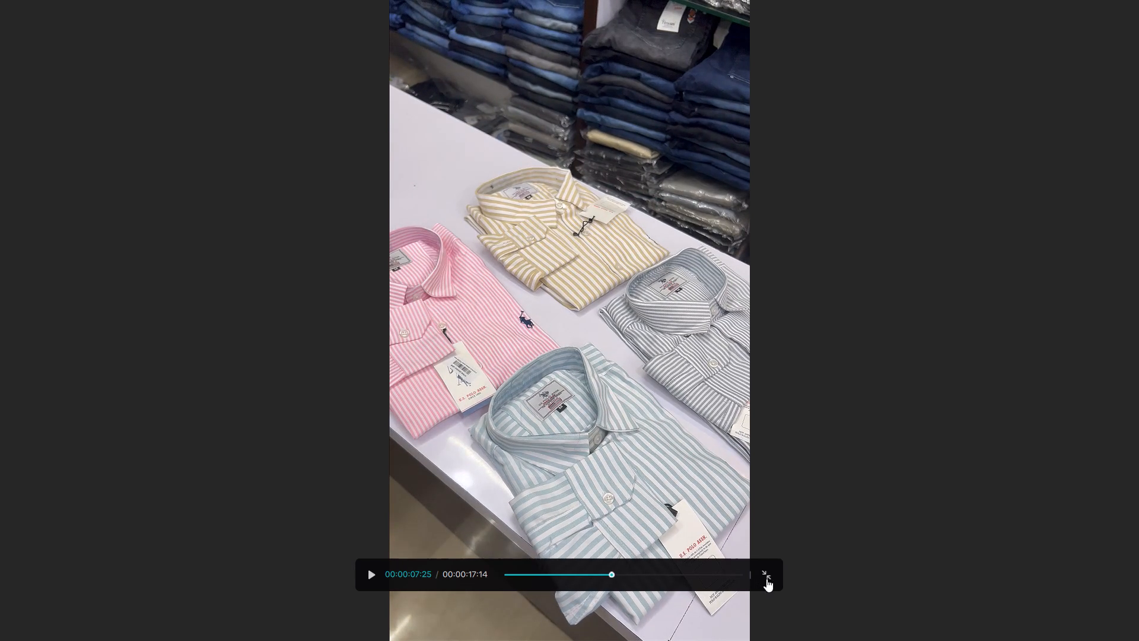
click(766, 579)
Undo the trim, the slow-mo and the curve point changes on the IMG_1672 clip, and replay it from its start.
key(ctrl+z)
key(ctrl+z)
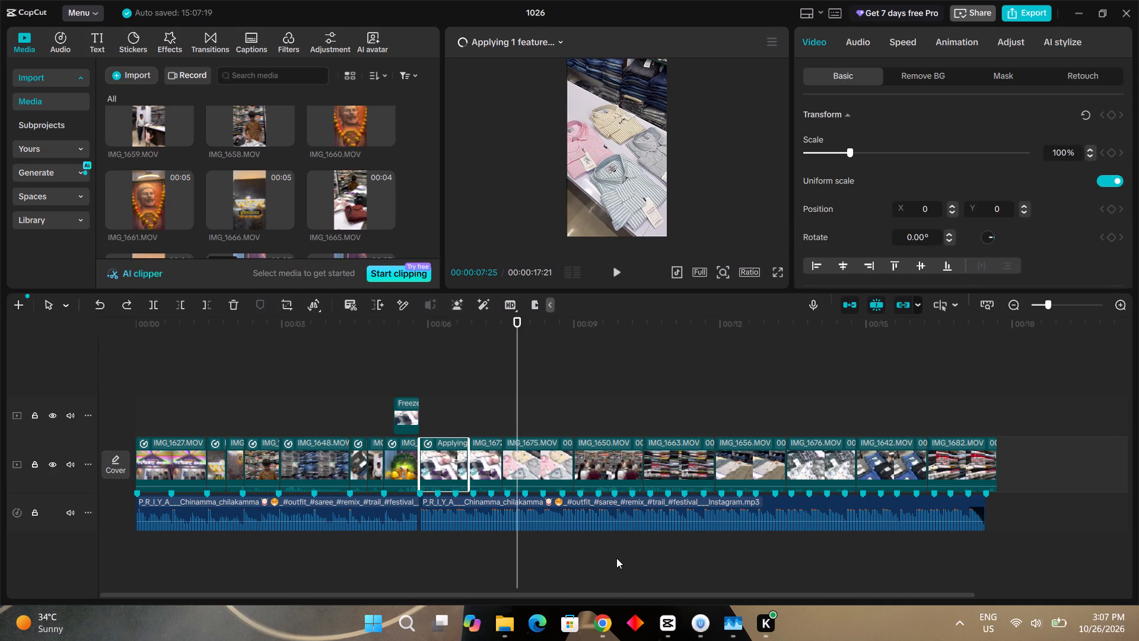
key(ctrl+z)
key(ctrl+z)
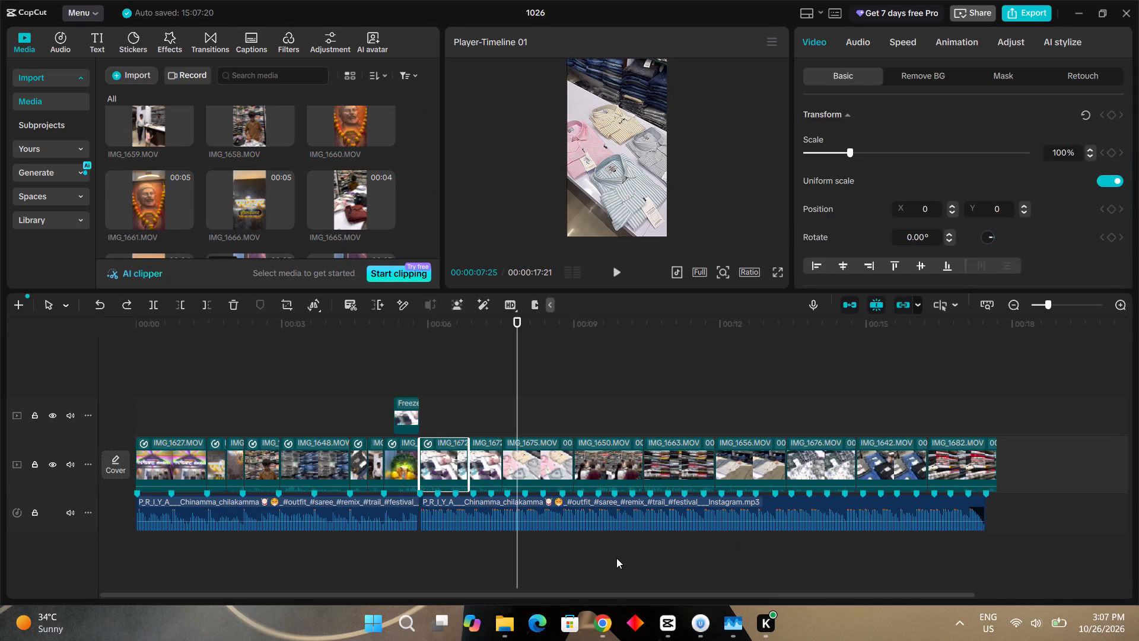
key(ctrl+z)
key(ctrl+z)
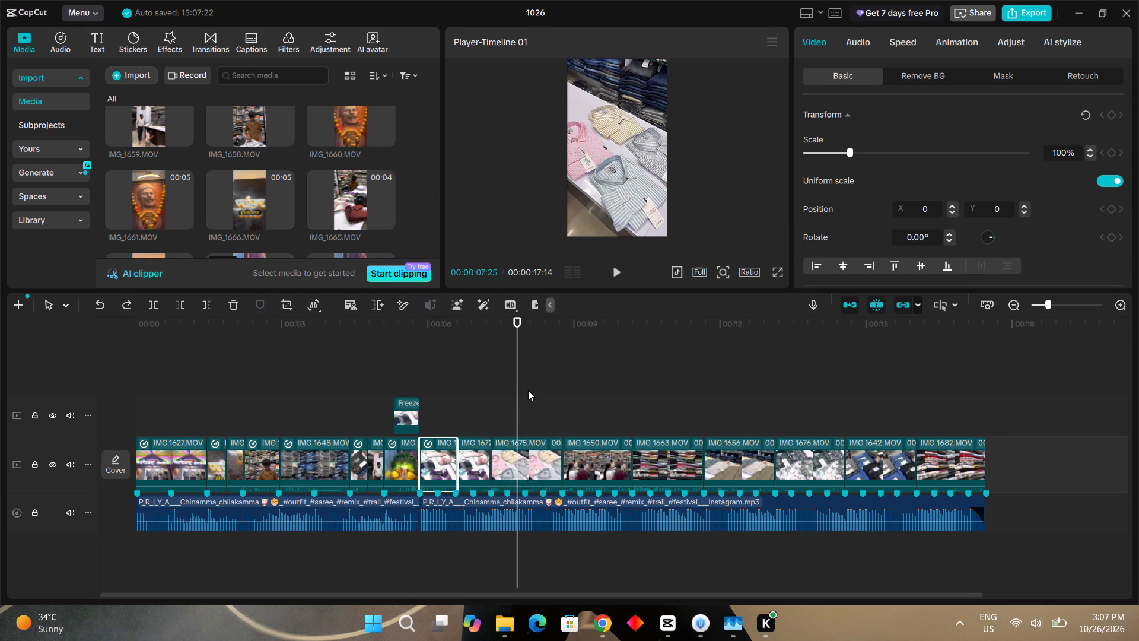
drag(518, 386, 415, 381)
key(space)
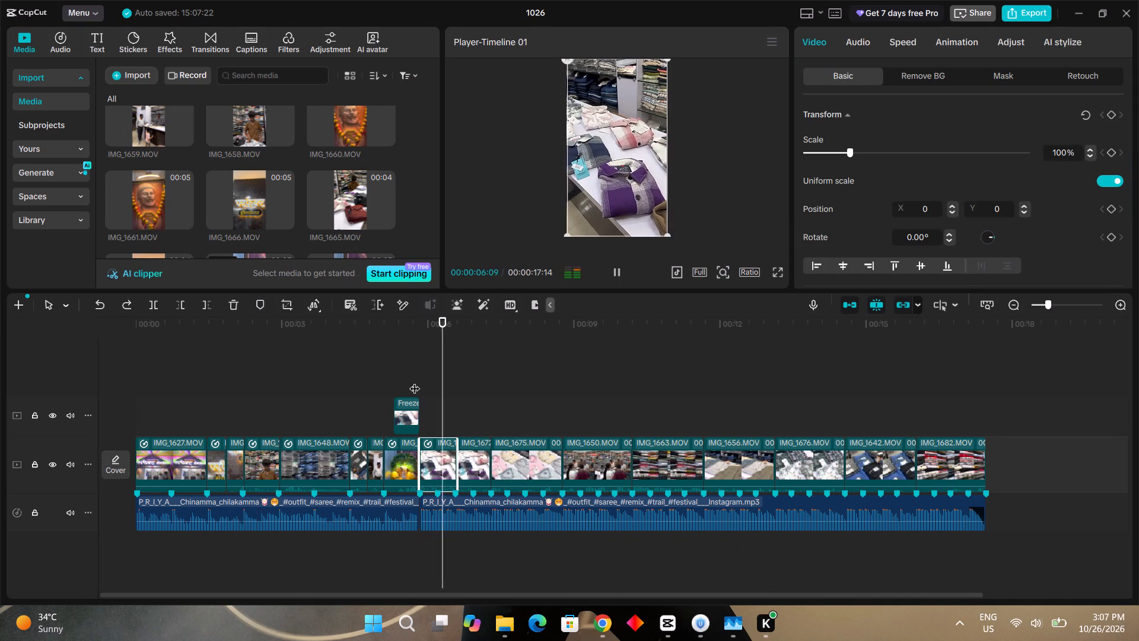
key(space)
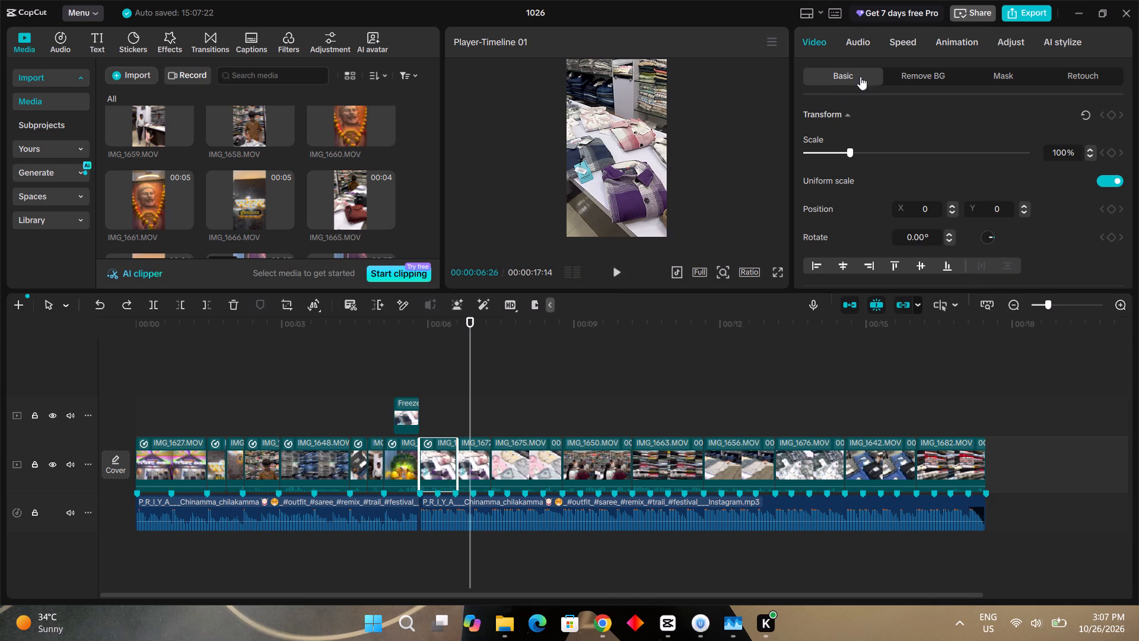
Lower the incoming half of the middle point on the IMG_1672 clip's custom speed curve to about 0.3x.
click(902, 37)
click(959, 132)
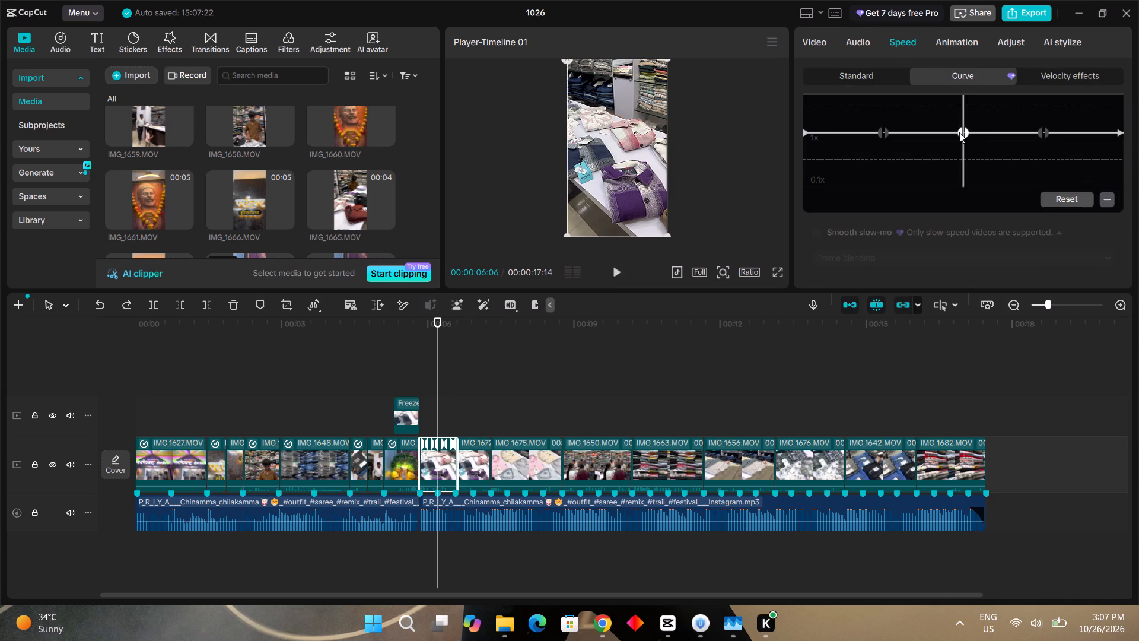
drag(959, 132, 957, 174)
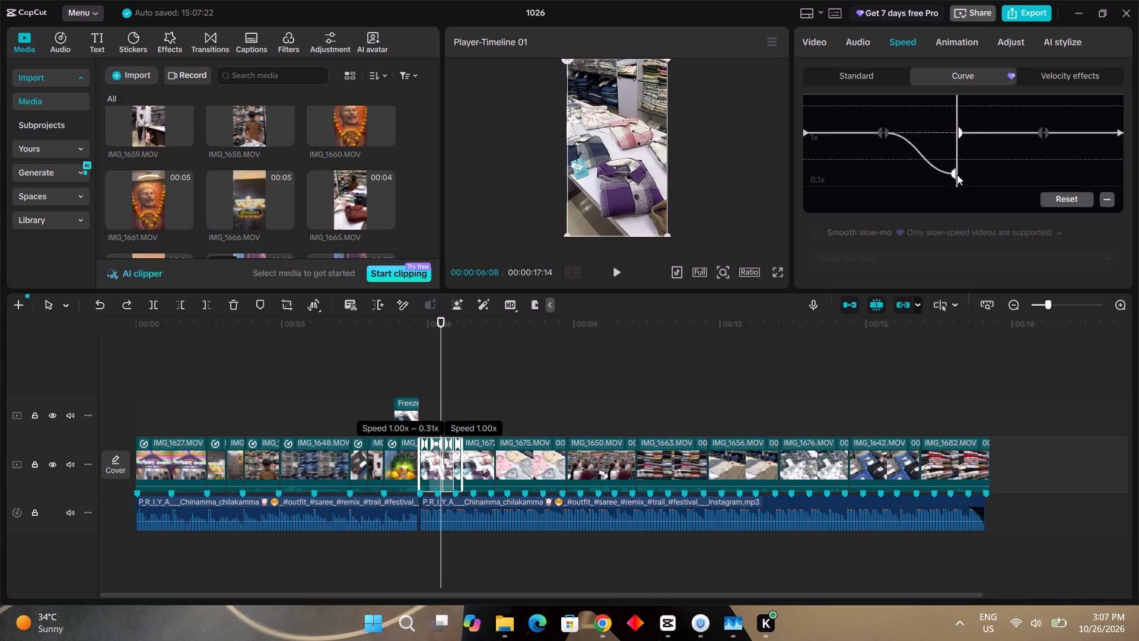
drag(957, 174, 957, 176)
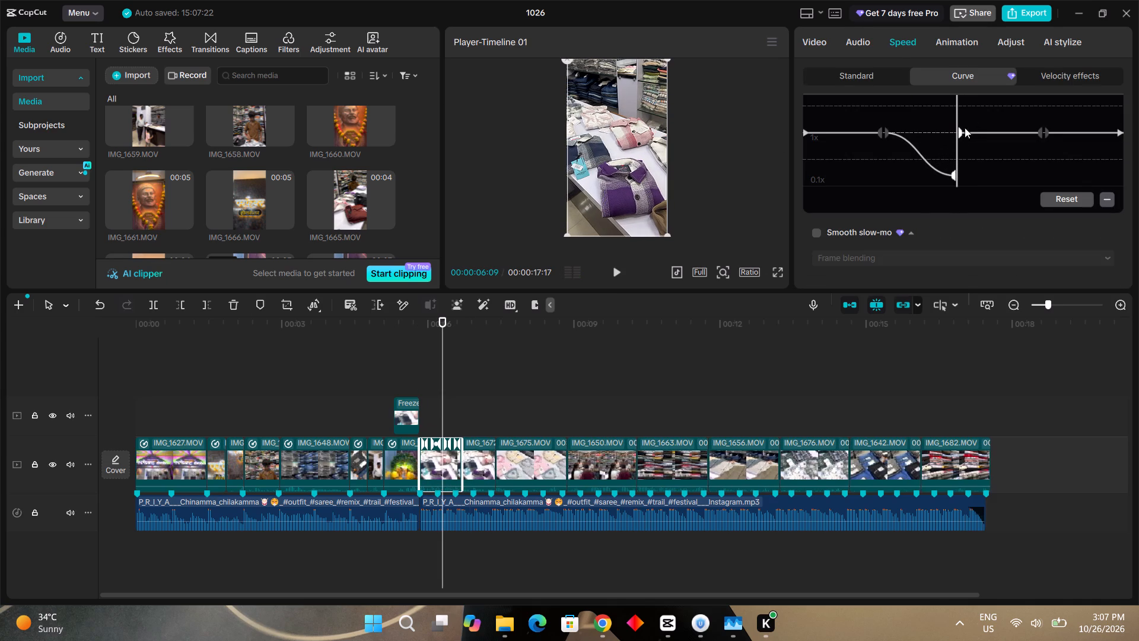